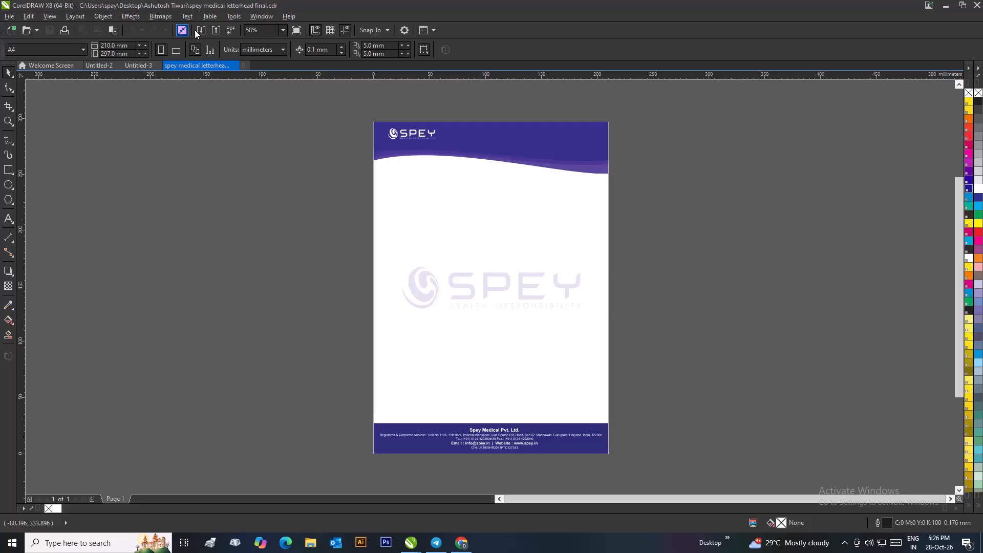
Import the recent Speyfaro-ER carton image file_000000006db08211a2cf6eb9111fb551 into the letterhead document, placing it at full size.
click(200, 30)
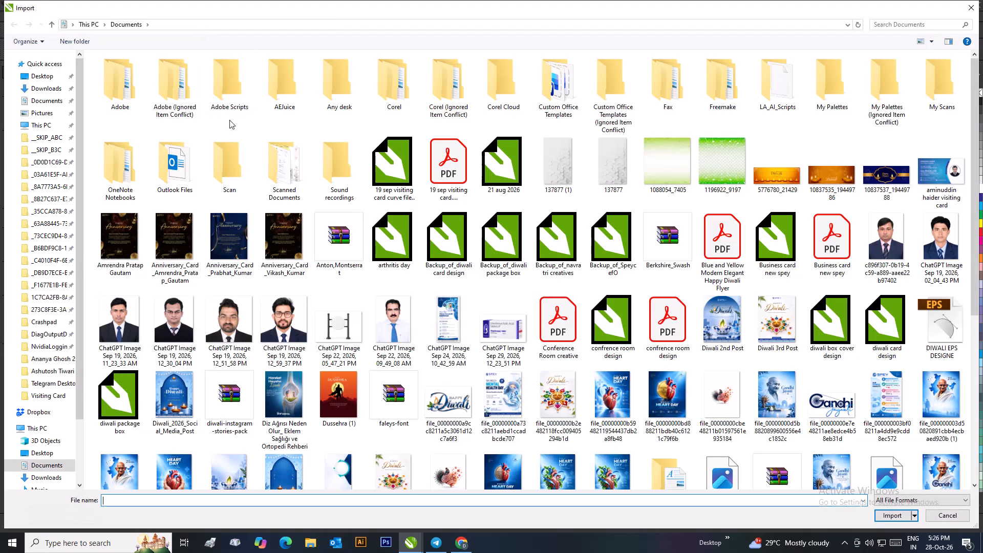
click(52, 60)
click(155, 232)
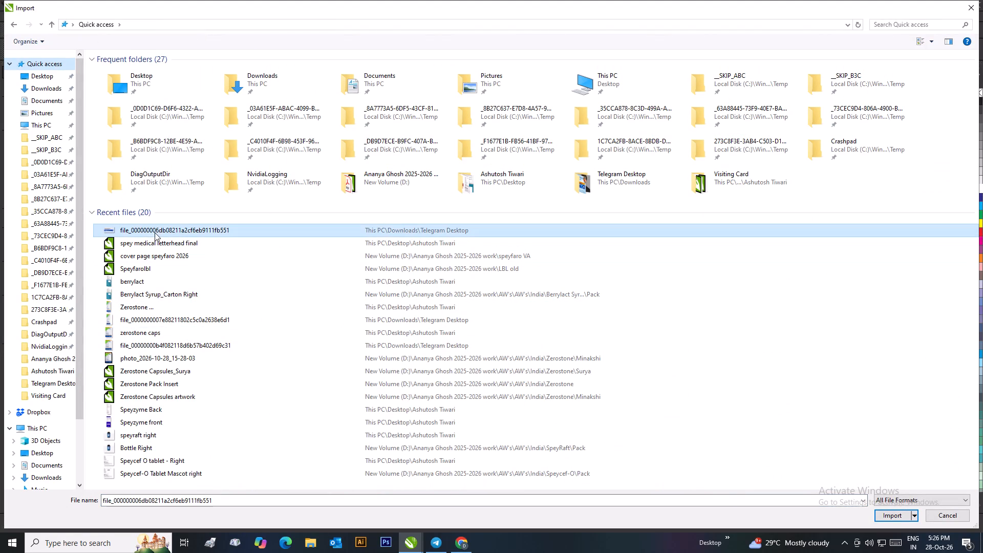
click(896, 518)
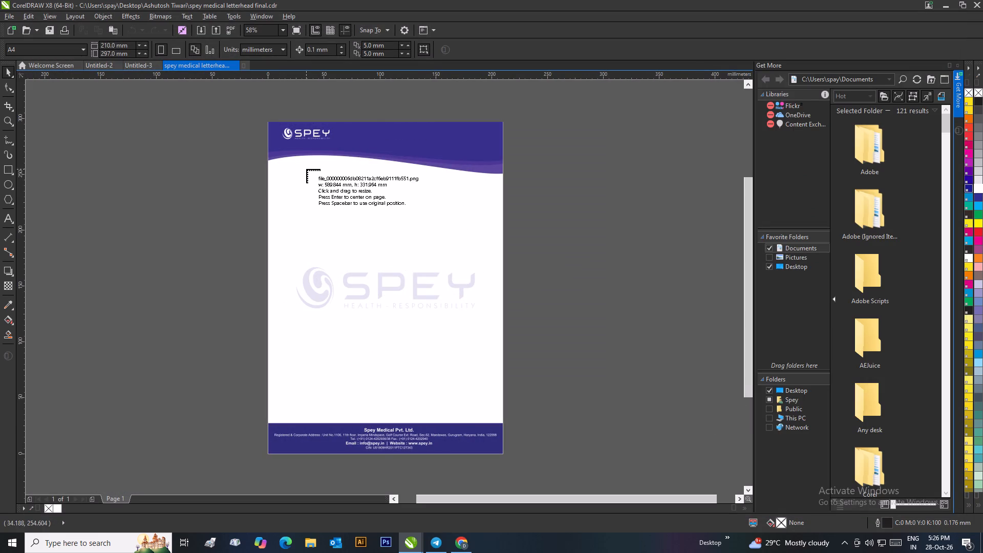
click(141, 136)
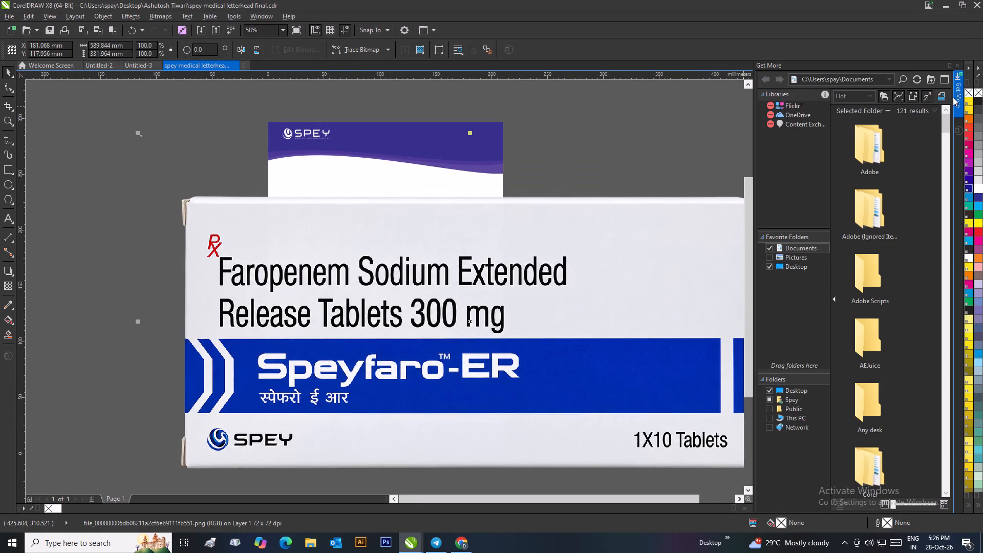
Collapse the Get More docker.
click(959, 127)
click(740, 133)
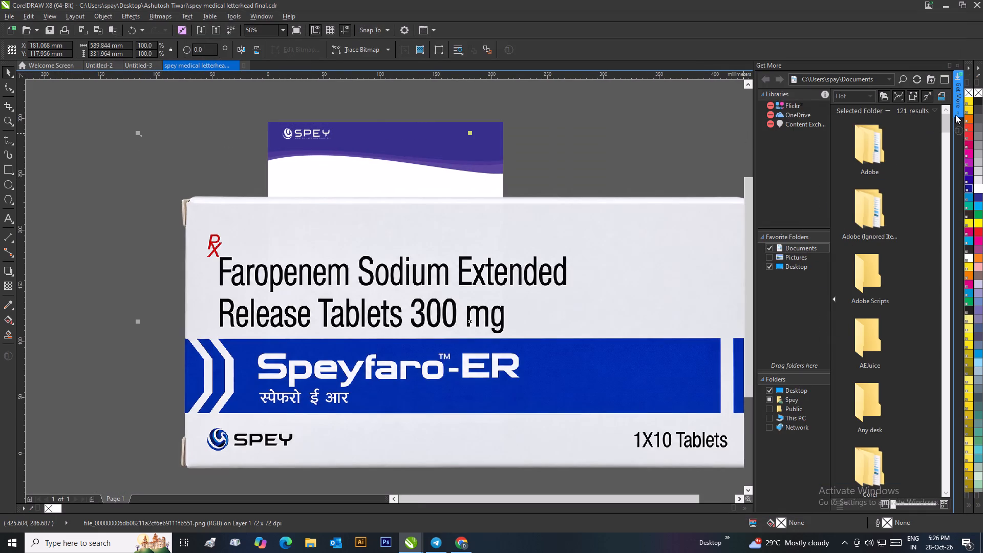
click(957, 113)
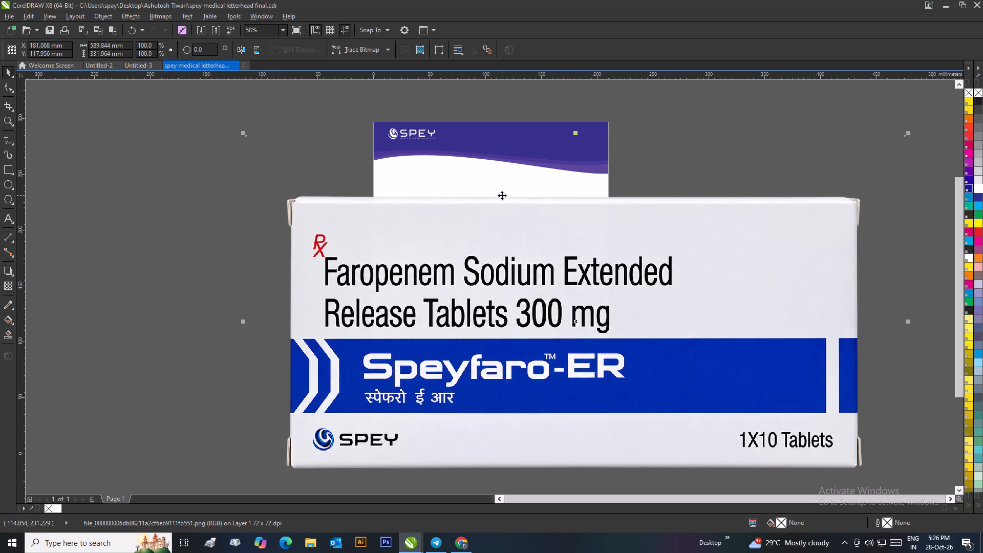
Scale the carton image down to about 149 × 84 mm and place it beside the lower part of the letterhead page.
scroll(502, 195, down, 2)
drag(495, 316, 456, 209)
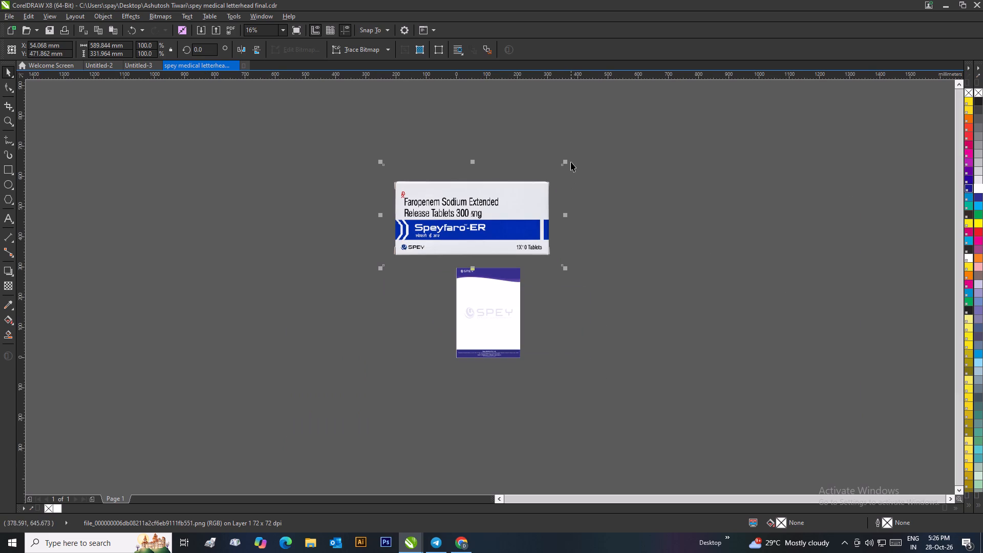
drag(568, 162, 469, 237)
drag(402, 254, 414, 348)
scroll(418, 351, up, 2)
scroll(495, 284, up, 1)
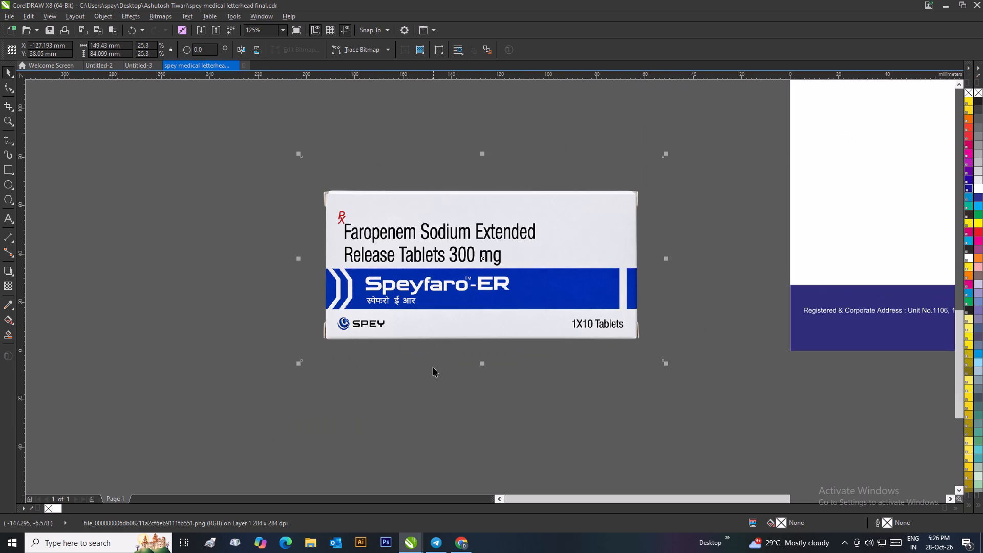
click(433, 367)
Move the letterhead's central SPEY watermark off the page beside the carton and scale it down to about 33 × 7.7 mm.
scroll(474, 343, down, 1)
scroll(670, 150, down, 2)
scroll(434, 325, up, 1)
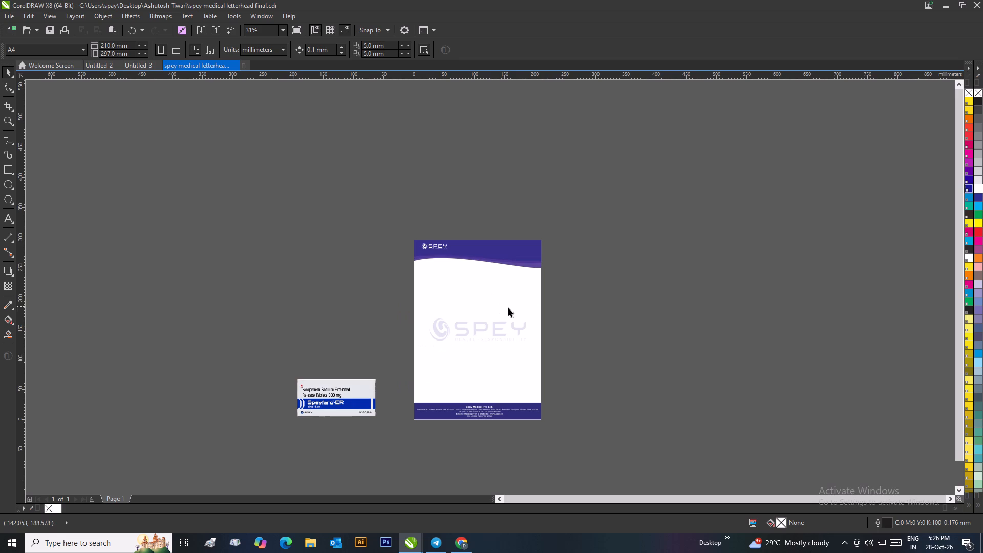
drag(568, 297, 369, 358)
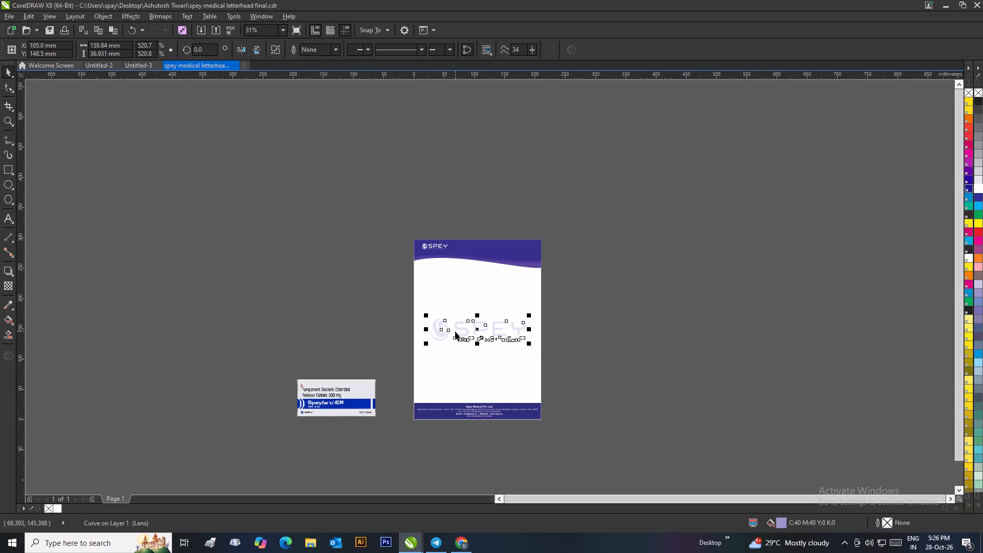
key(ctrl+g)
drag(475, 331, 315, 414)
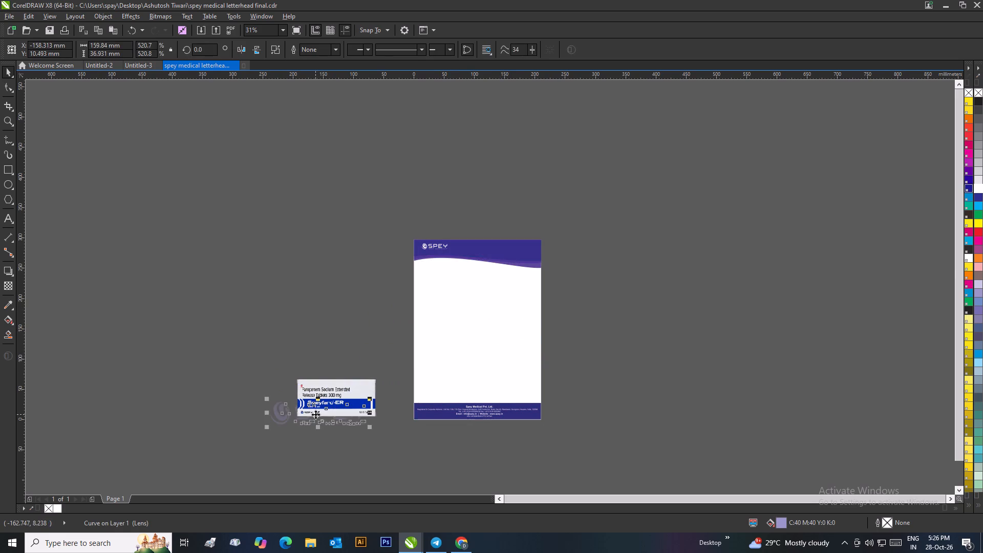
scroll(315, 418, up, 2)
drag(700, 315, 394, 332)
Place a copy of the small SPEY logo just below it and delete the upper one.
drag(365, 231, 370, 302)
right_click(370, 302)
click(366, 234)
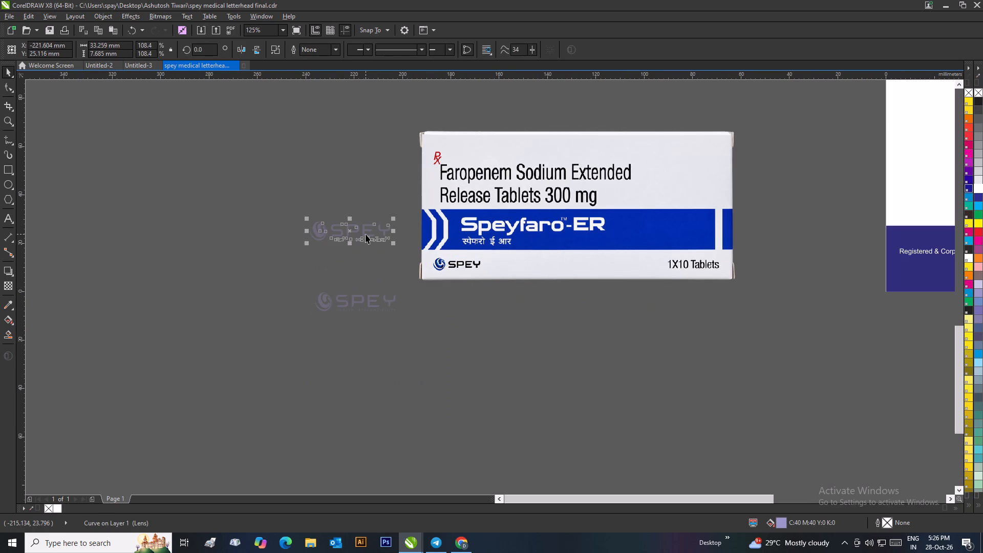
key(Delete)
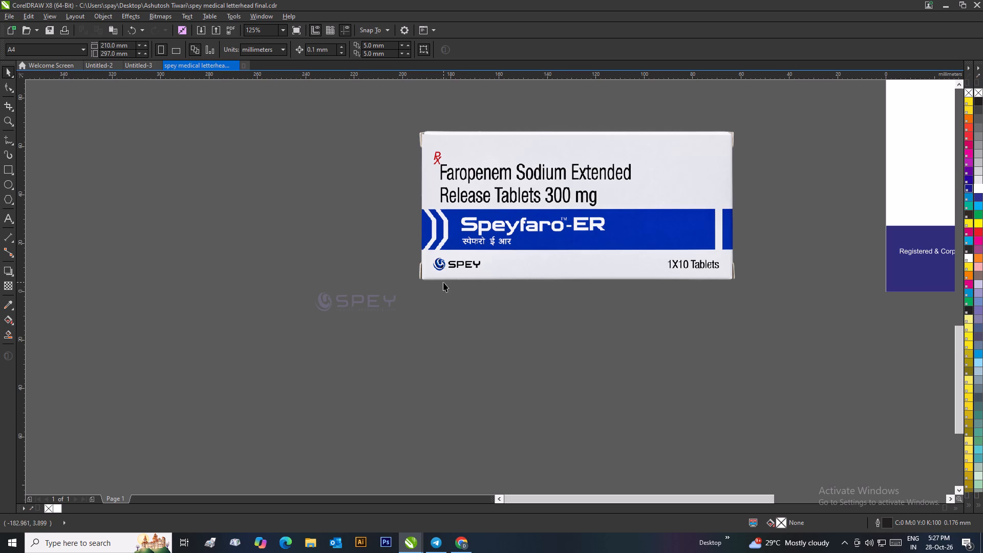
Move the pale SPEY logo onto the carton's printed SPEY logo and scale it down to about 13.8 × 3.2 mm.
scroll(443, 282, up, 1)
drag(392, 322, 754, 242)
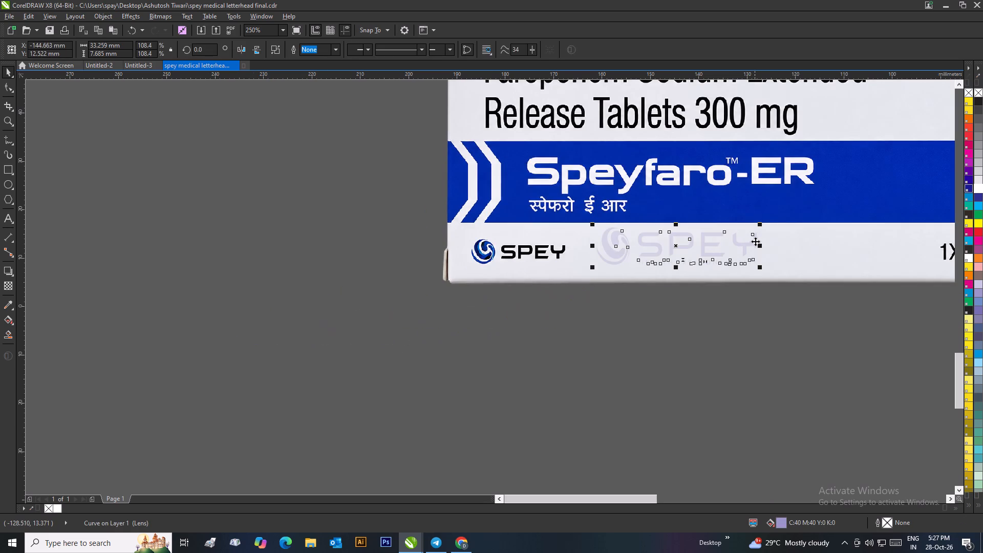
scroll(722, 249, up, 1)
scroll(485, 289, down, 1)
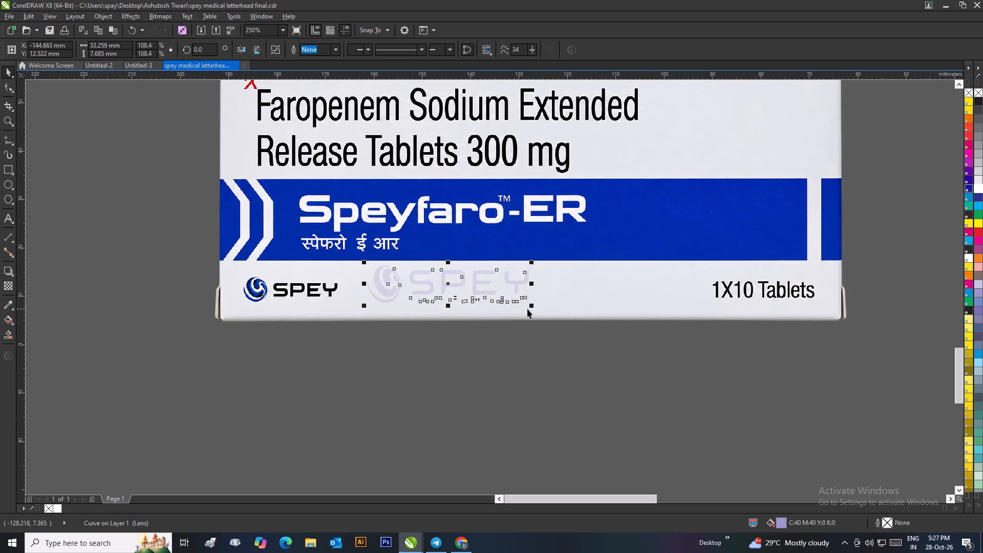
drag(531, 307, 437, 333)
drag(400, 275, 305, 300)
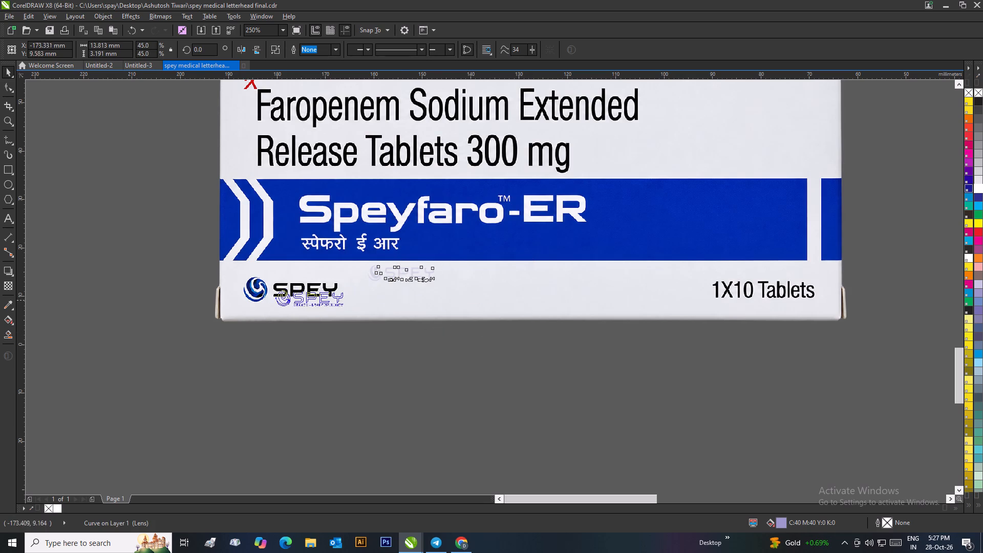
drag(305, 300, 280, 291)
scroll(280, 291, up, 2)
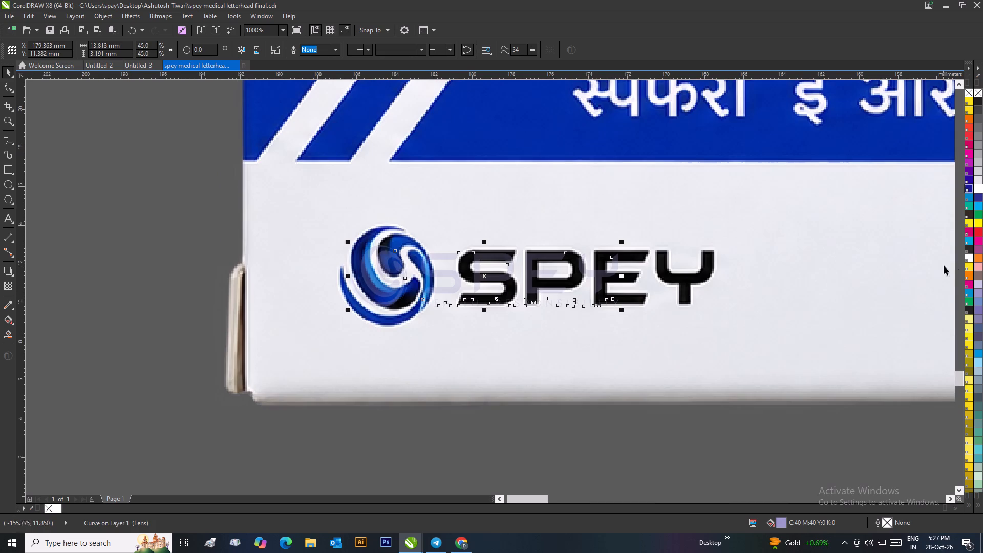
Make the overlaid vector SPEY logo fully opaque and fill it orange, C0 M60 Y100 K0.
click(979, 265)
click(8, 286)
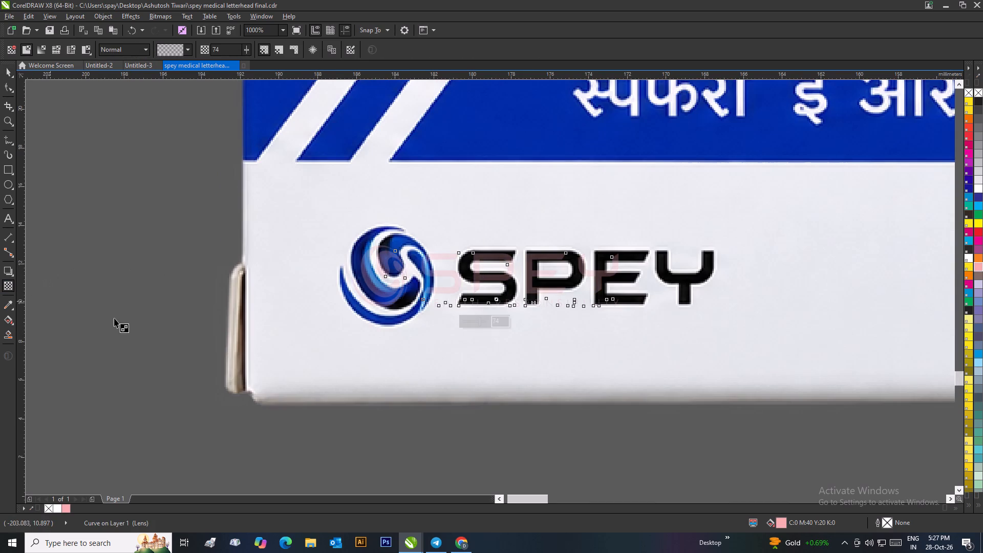
drag(478, 321, 437, 327)
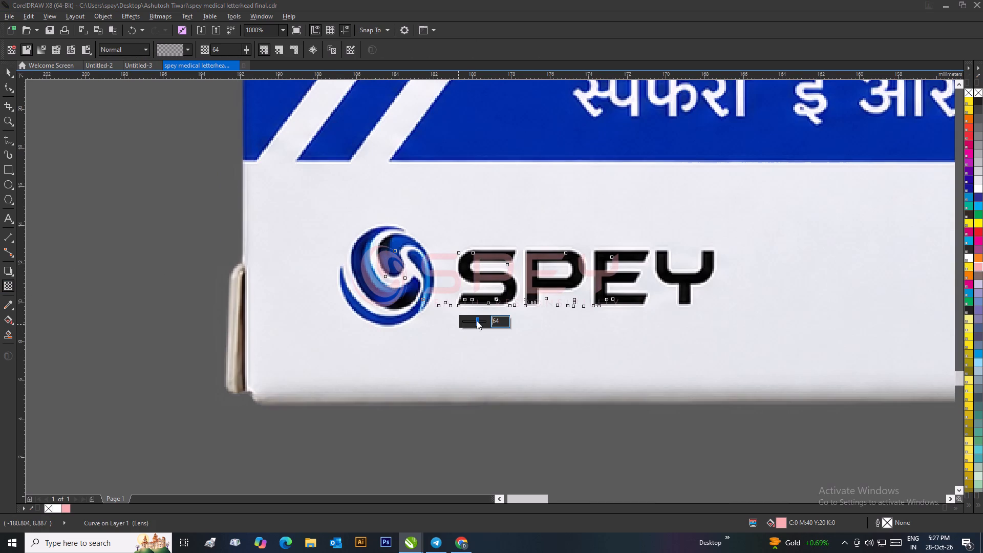
drag(477, 321, 444, 325)
click(7, 71)
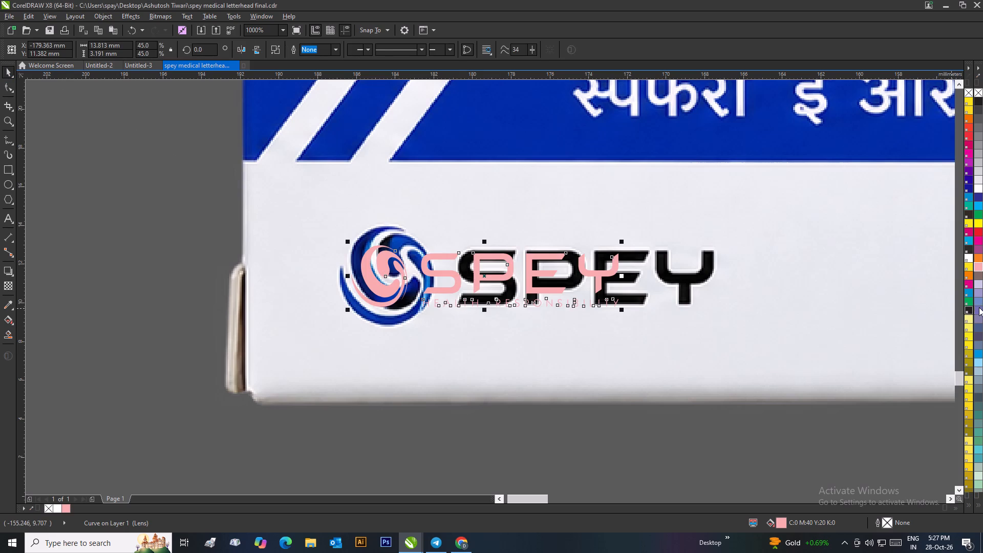
click(977, 258)
Enlarge the orange logo to about 18 × 4.2 mm and line up its lettering with the carton's printed SPEY wordmark.
scroll(383, 266, up, 2)
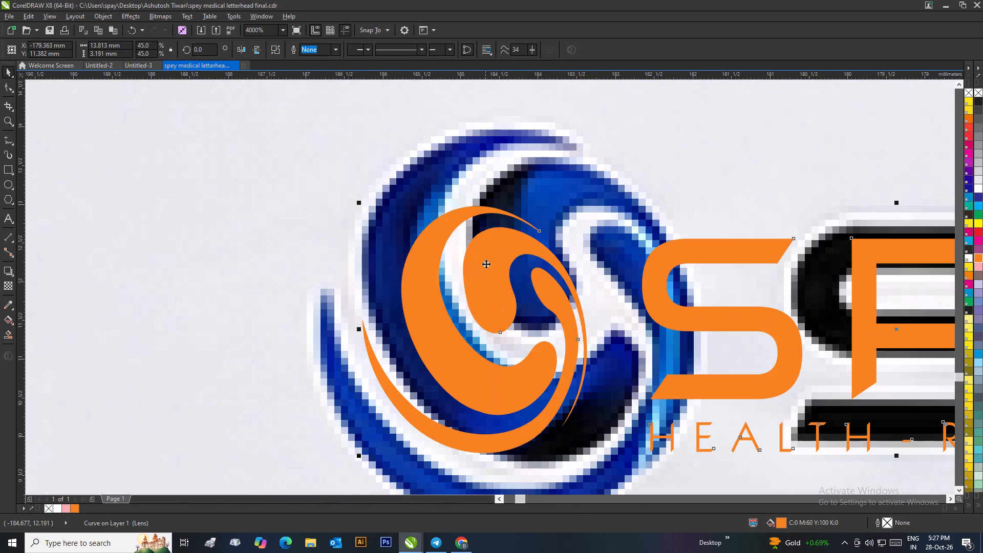
scroll(486, 264, down, 2)
drag(495, 286, 496, 266)
scroll(515, 274, down, 2)
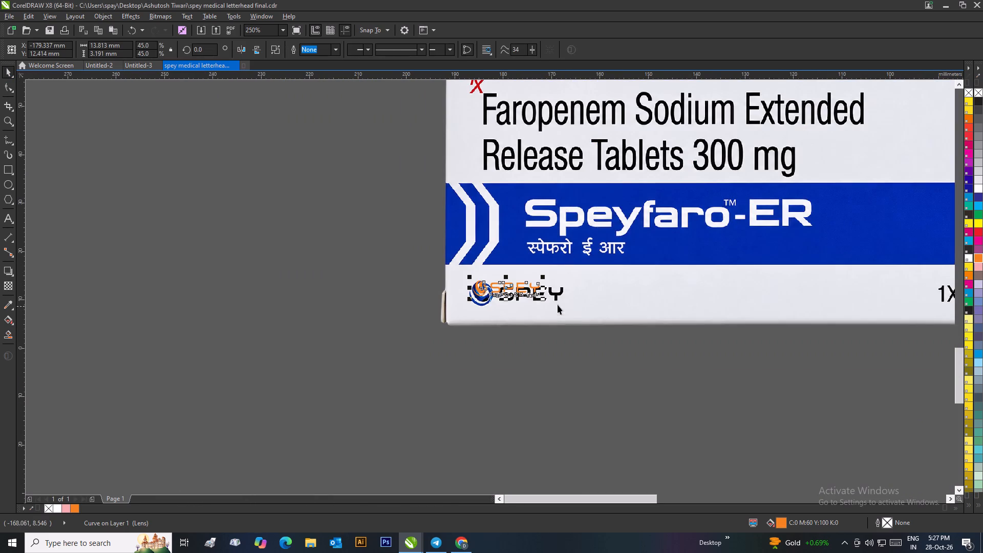
drag(545, 302, 566, 320)
scroll(561, 303, up, 2)
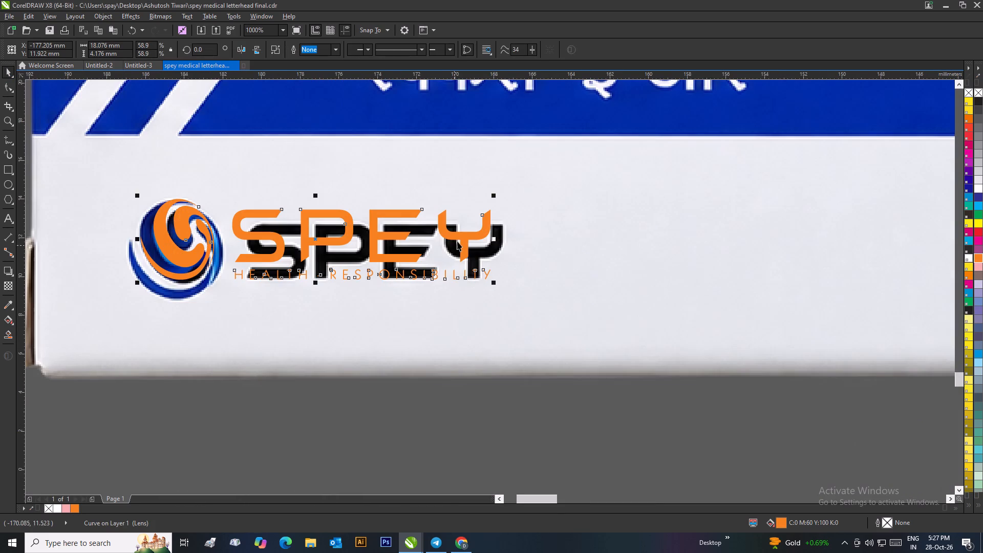
drag(461, 233, 472, 249)
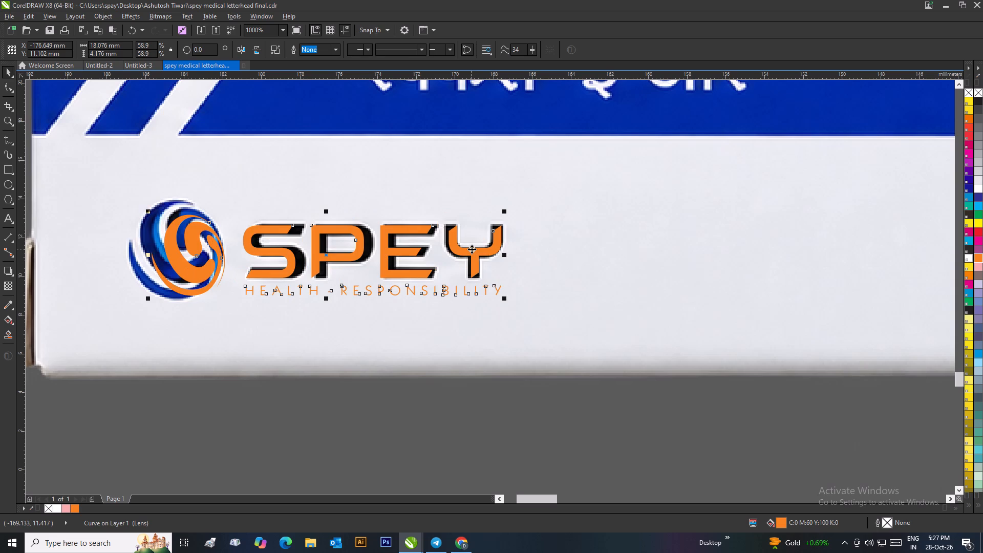
scroll(438, 259, up, 1)
scroll(489, 288, down, 1)
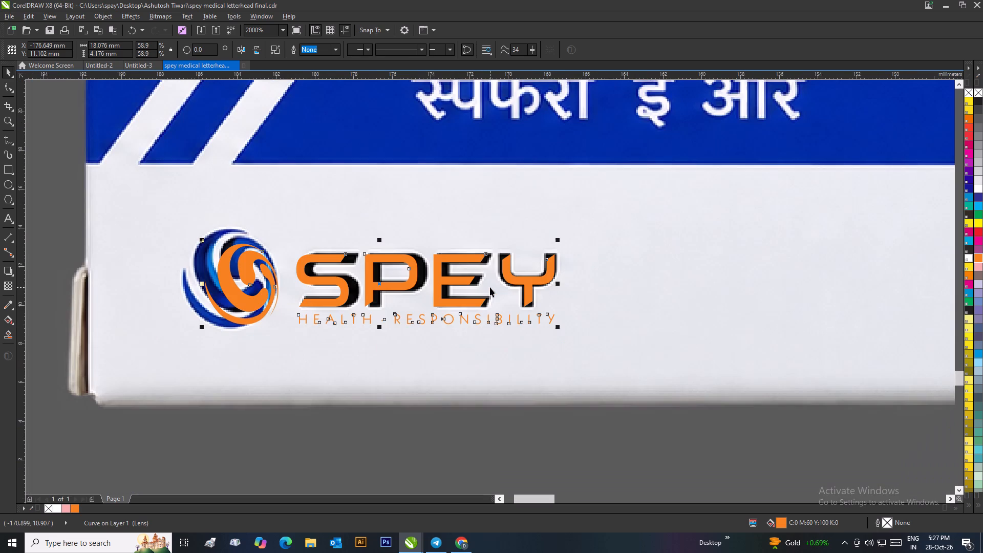
Delete all nodes of the HEALTH - RESPONSIBILITY tagline from the orange logo curve, including the stray leftover pieces.
key(F10)
drag(268, 415, 350, 359)
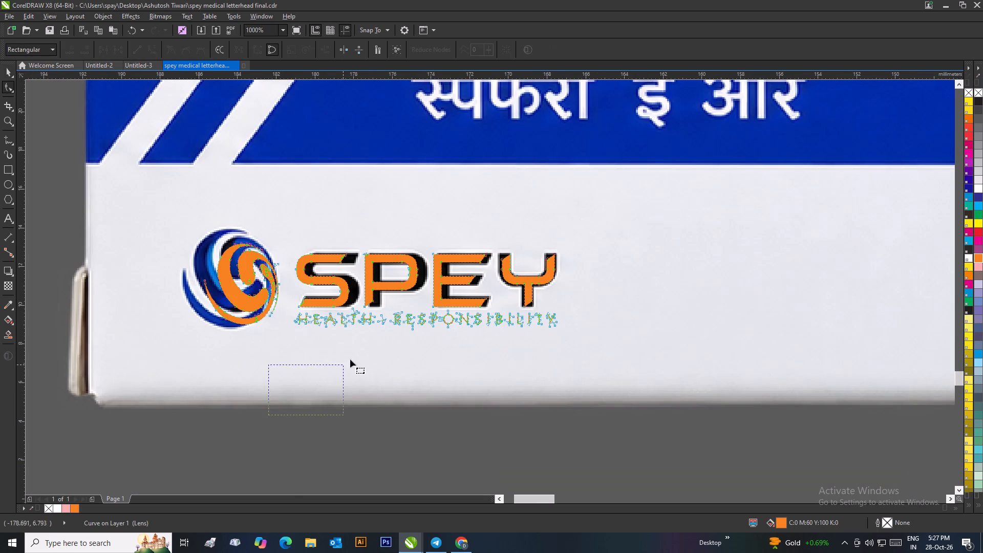
drag(350, 359, 566, 312)
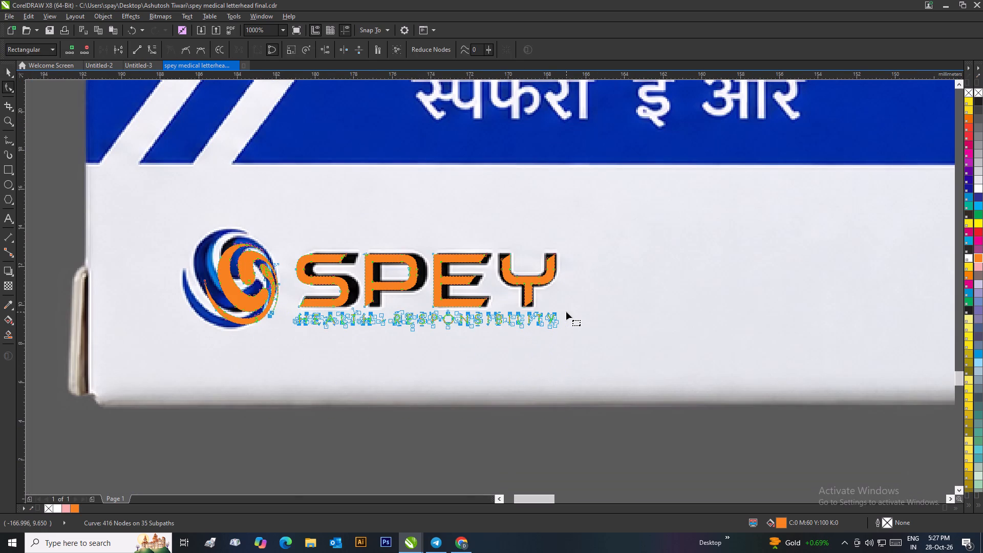
key(Delete)
scroll(470, 326, up, 1)
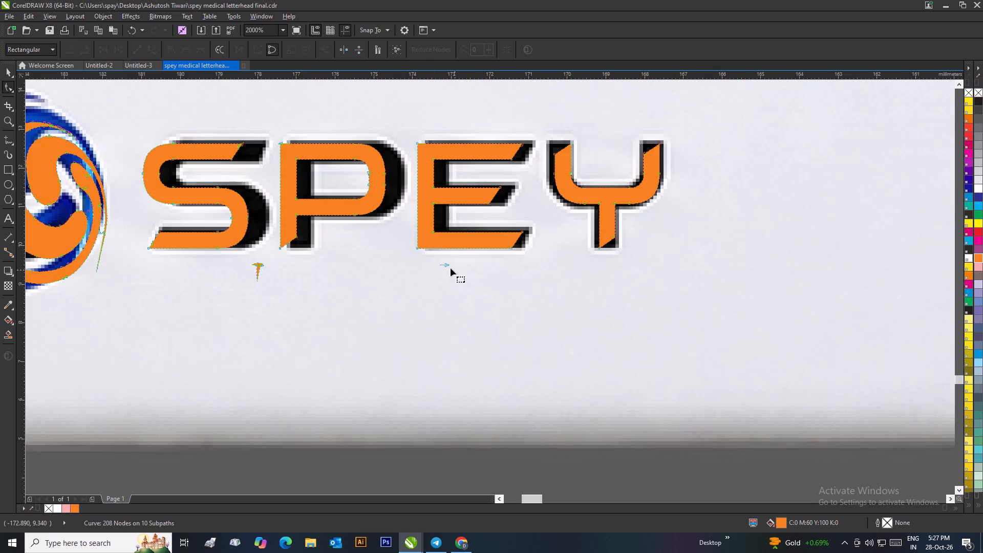
drag(438, 260, 466, 281)
key(Delete)
drag(271, 260, 234, 293)
key(Delete)
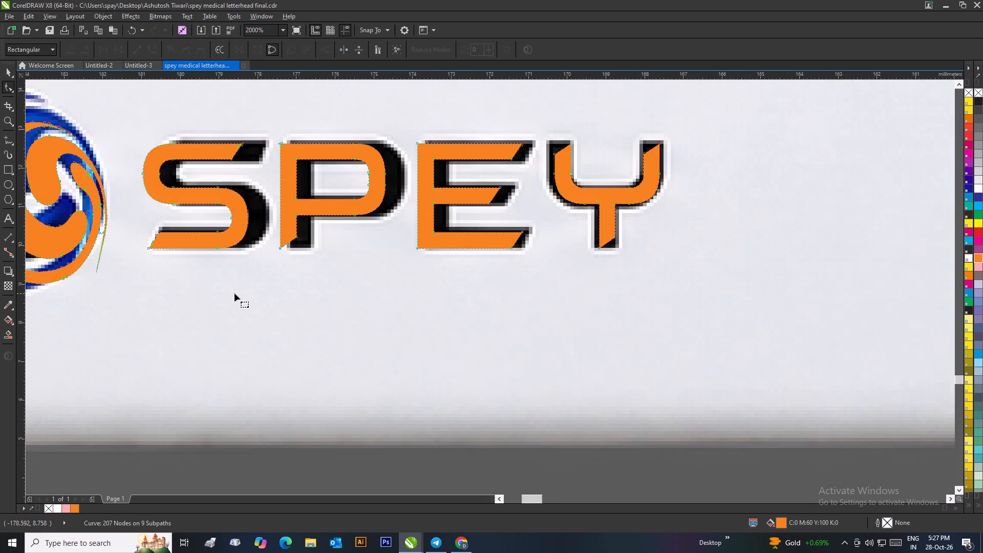
click(8, 72)
Enlarge the orange logo to about 20 × 4.6 mm and position its swirl emblem over the carton's printed emblem.
scroll(416, 214, down, 2)
scroll(494, 292, up, 1)
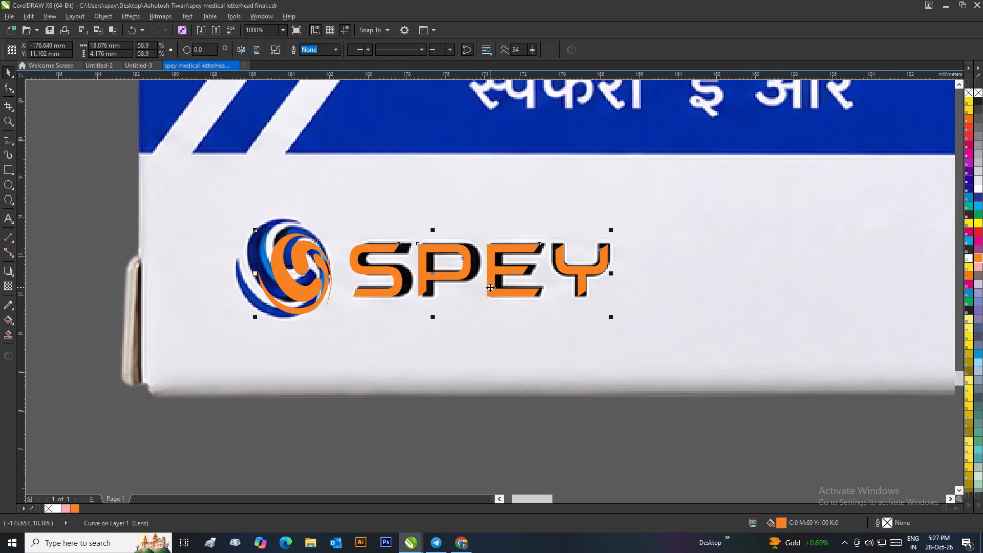
drag(300, 259, 282, 243)
drag(594, 302, 635, 343)
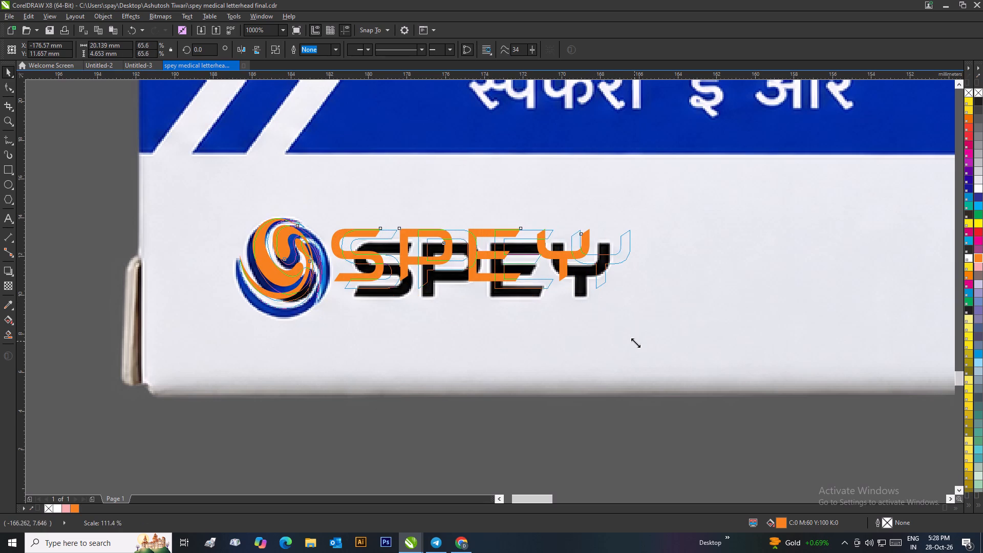
drag(635, 343, 631, 346)
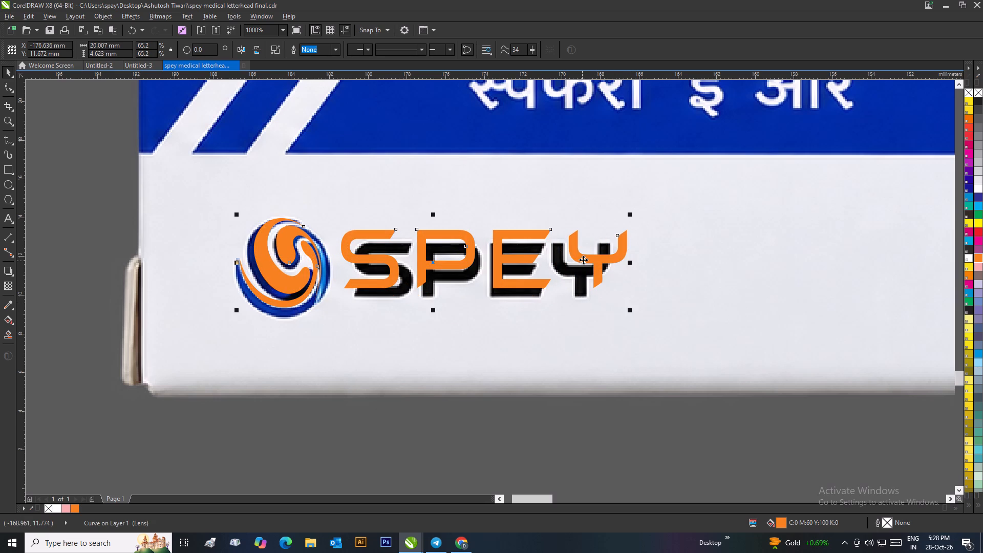
drag(583, 260, 588, 278)
drag(395, 282, 391, 278)
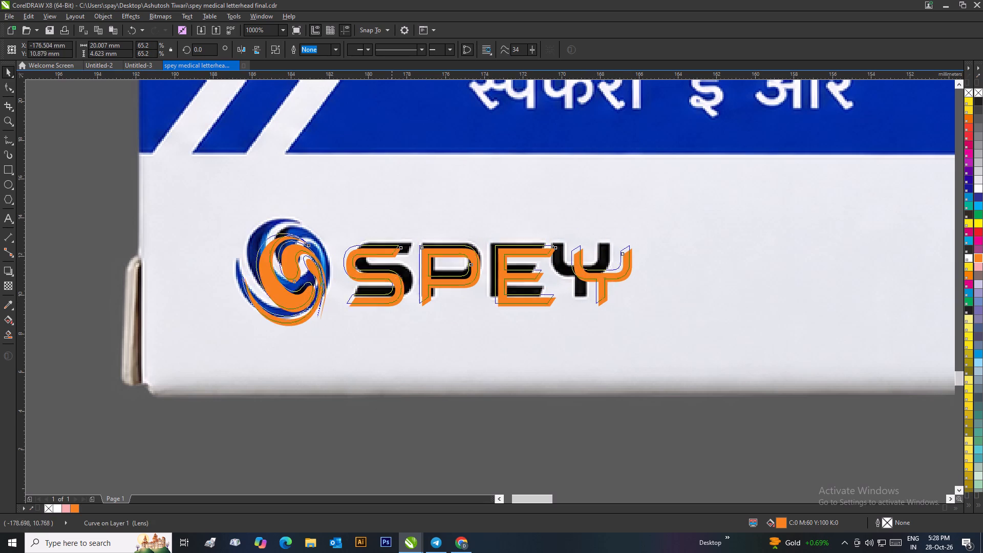
drag(391, 278, 385, 266)
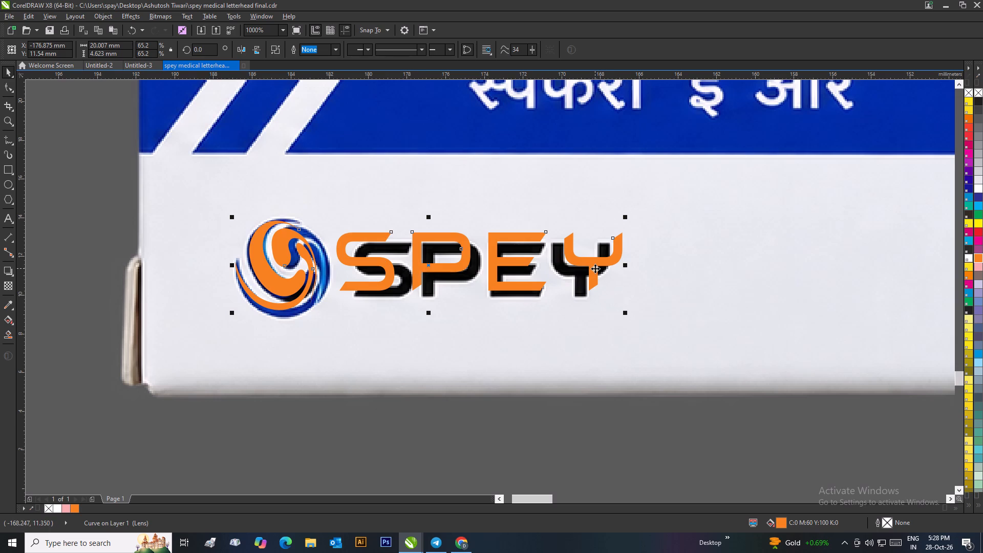
Fine-tune the orange logo's position over the carton's printed SPEY logo, keeping its swirl on the printed emblem.
drag(594, 268, 585, 274)
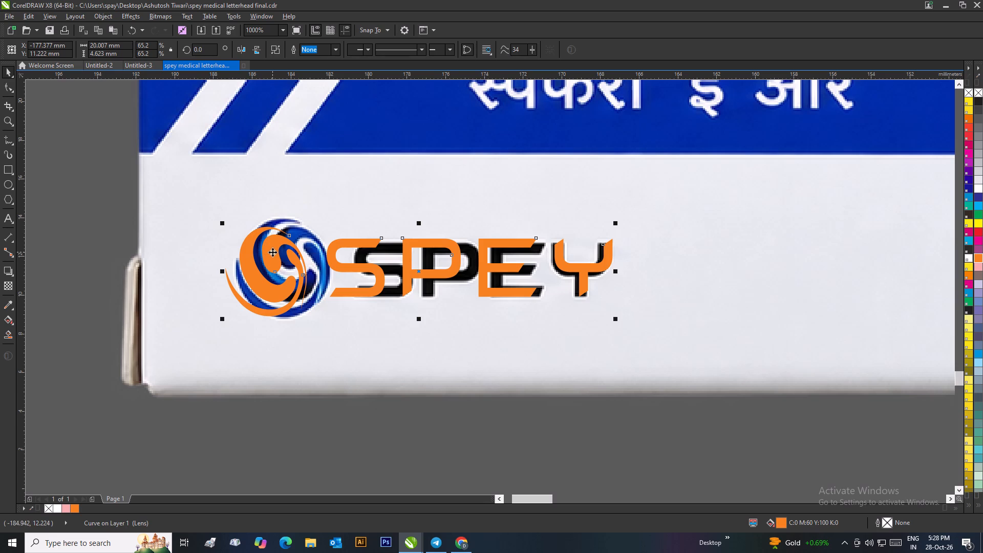
drag(272, 252, 280, 247)
drag(280, 247, 281, 254)
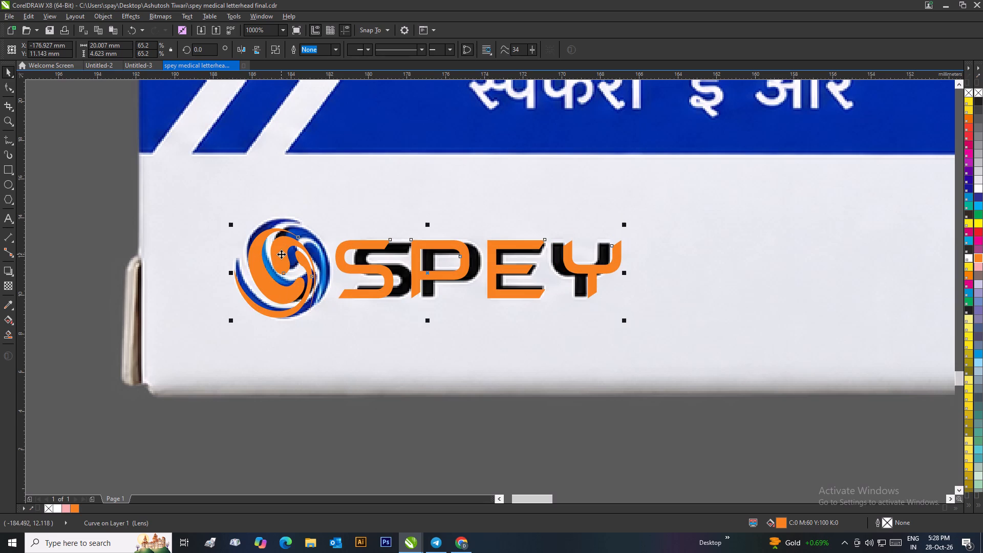
click(89, 256)
Draw a rectangle about 21.5 × 6.3 mm enclosing both the orange logo and the printed SPEY logo.
scroll(187, 240, down, 1)
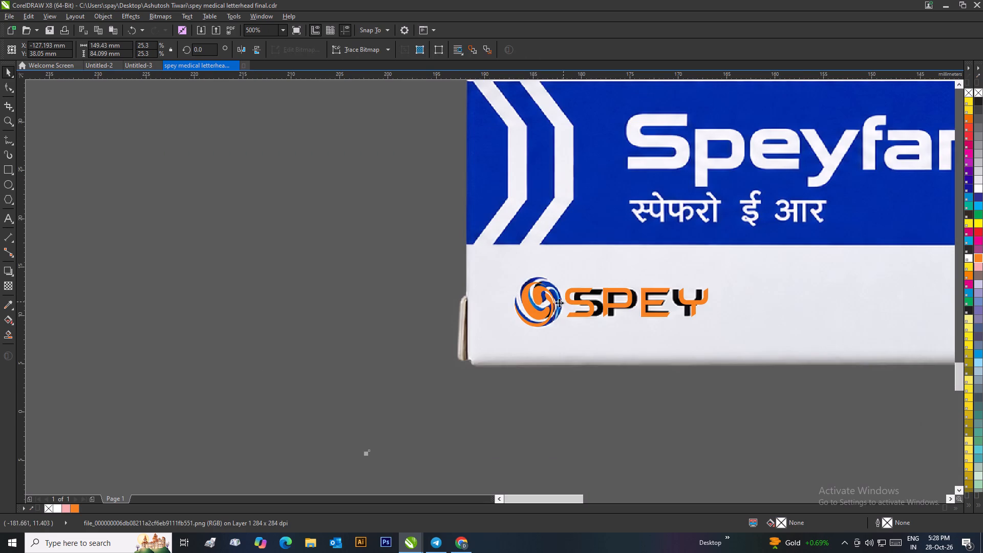
click(340, 283)
click(6, 168)
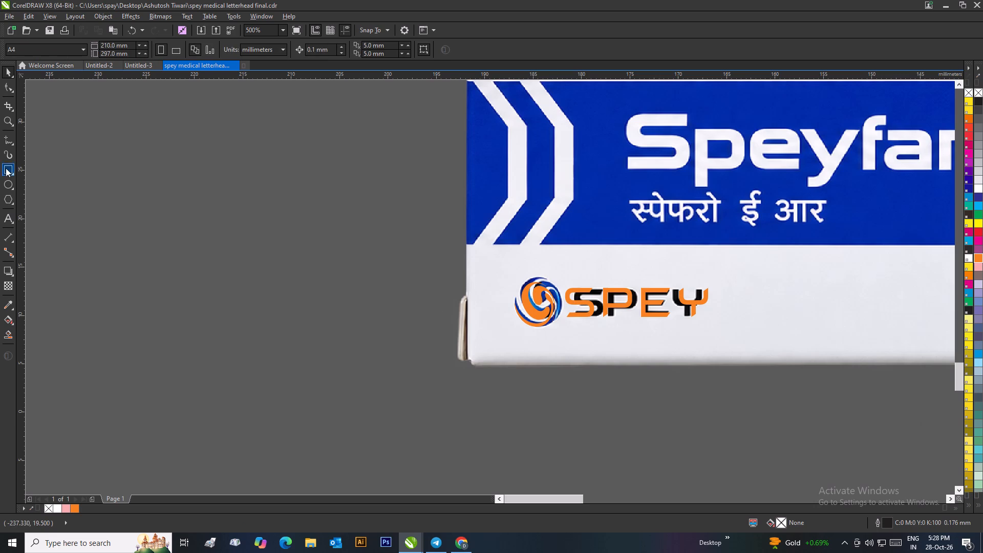
drag(507, 270, 687, 331)
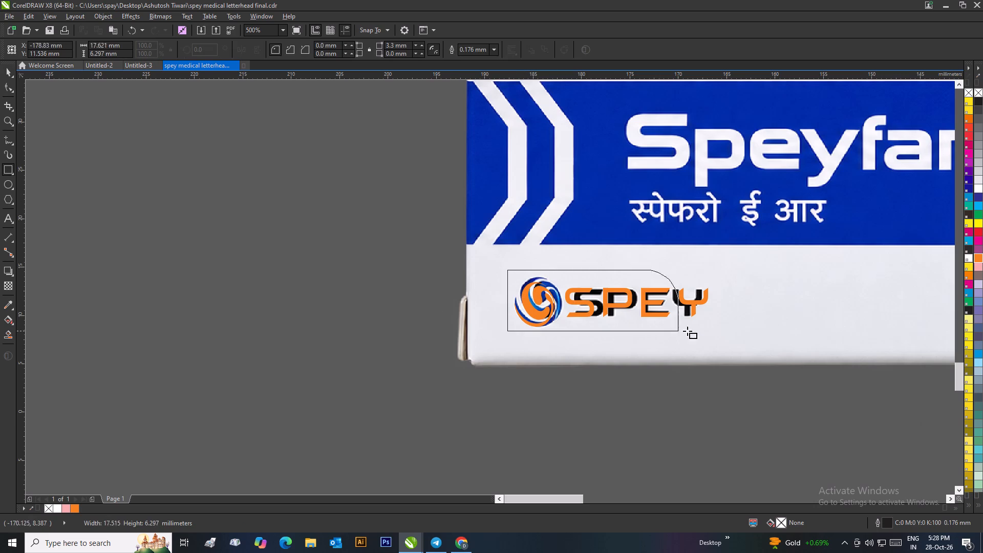
drag(687, 331, 716, 331)
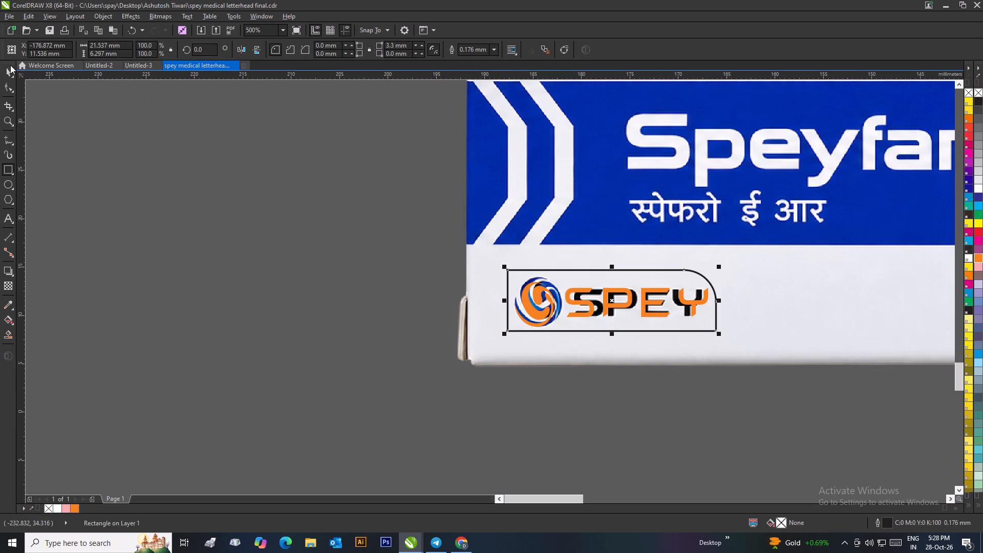
click(9, 67)
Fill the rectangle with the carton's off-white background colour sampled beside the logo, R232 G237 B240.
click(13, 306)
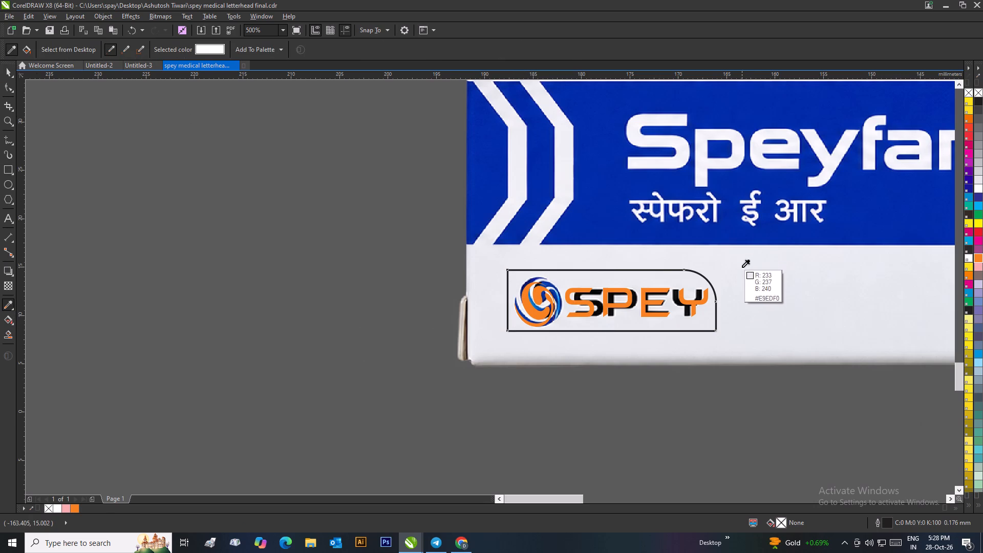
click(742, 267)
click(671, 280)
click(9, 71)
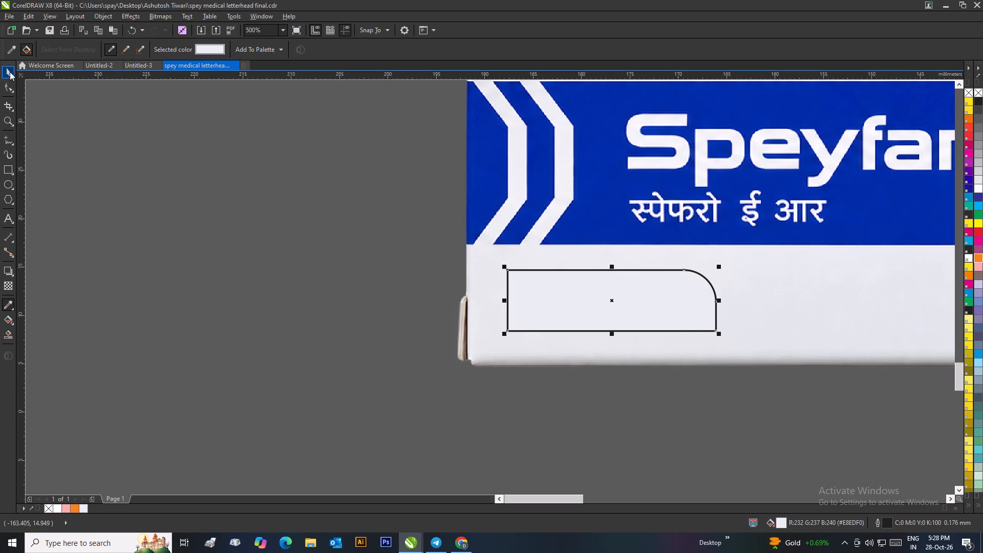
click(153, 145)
Remove the outline from the off-white rectangle covering the logo area.
click(521, 309)
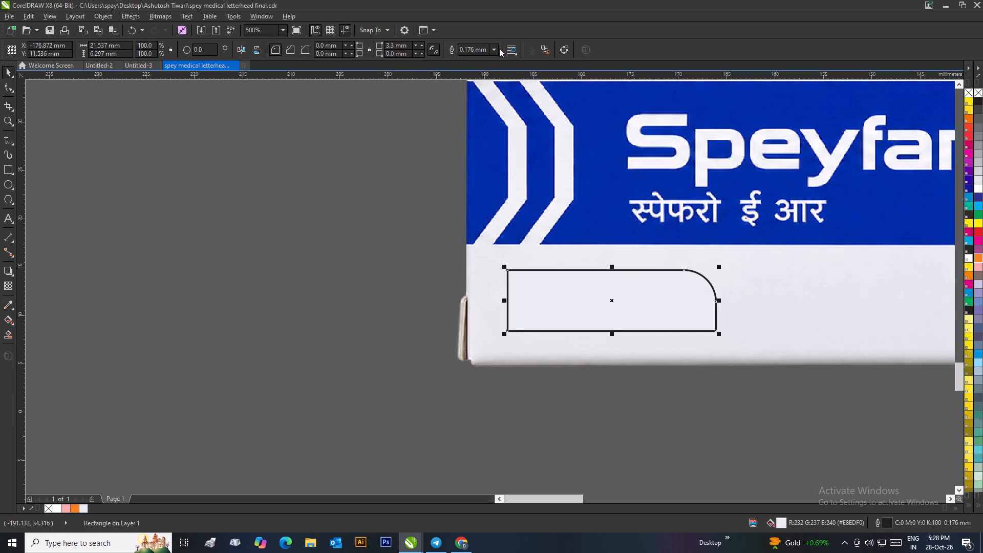
click(488, 52)
click(494, 48)
click(476, 63)
click(403, 159)
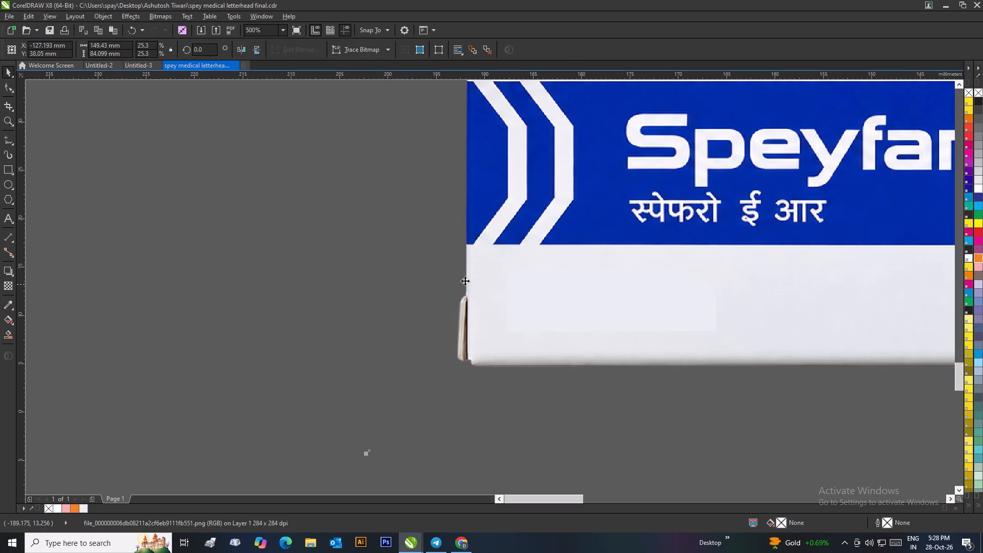
Move the off-white rectangle one level back so it sits behind the orange logo but covers the printed one.
drag(405, 262, 458, 278)
key(ctrl+z)
click(308, 273)
click(544, 293)
key(ctrl+Page_Down)
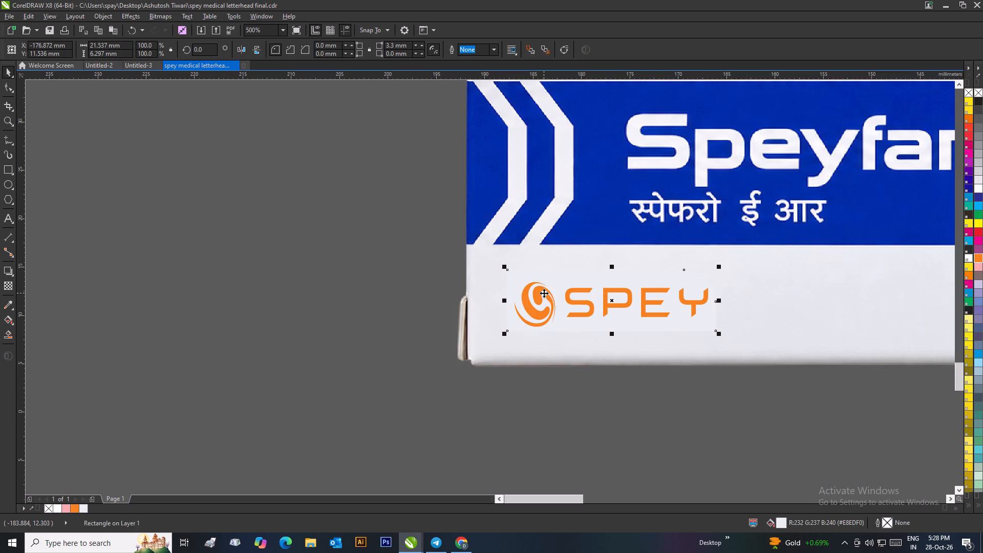
Refill the backing rectangle with the carton colour sampled just below the logo, R230 G233 B236.
click(3, 303)
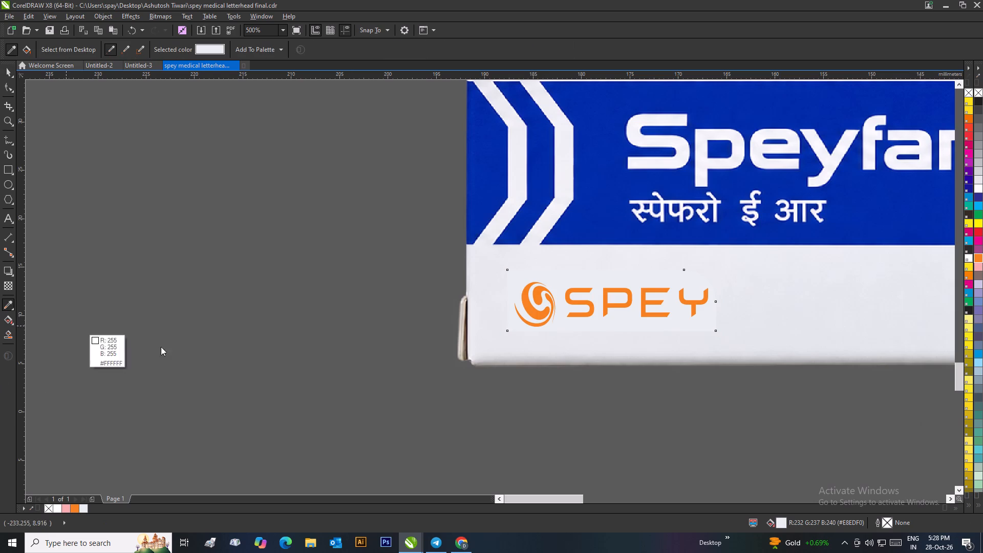
click(571, 335)
click(568, 323)
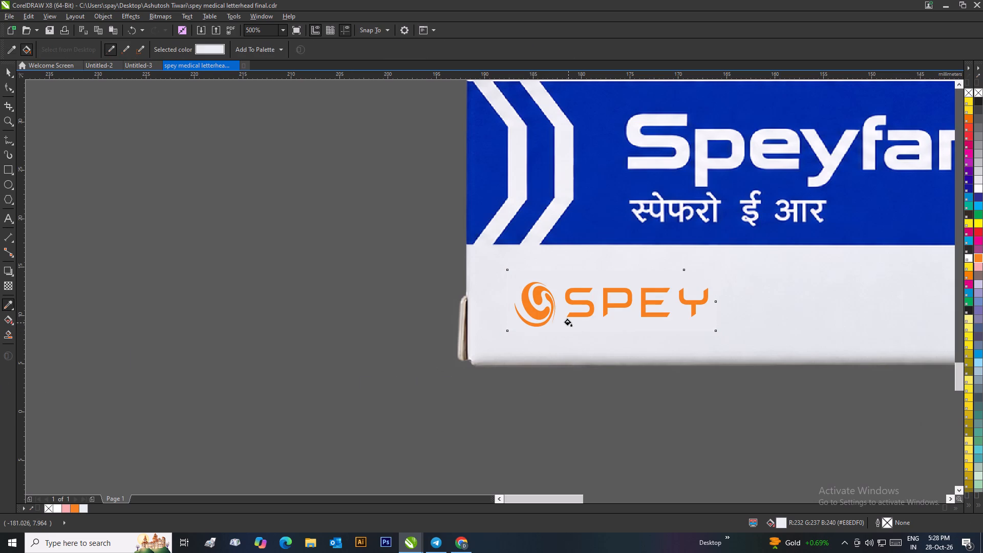
click(7, 76)
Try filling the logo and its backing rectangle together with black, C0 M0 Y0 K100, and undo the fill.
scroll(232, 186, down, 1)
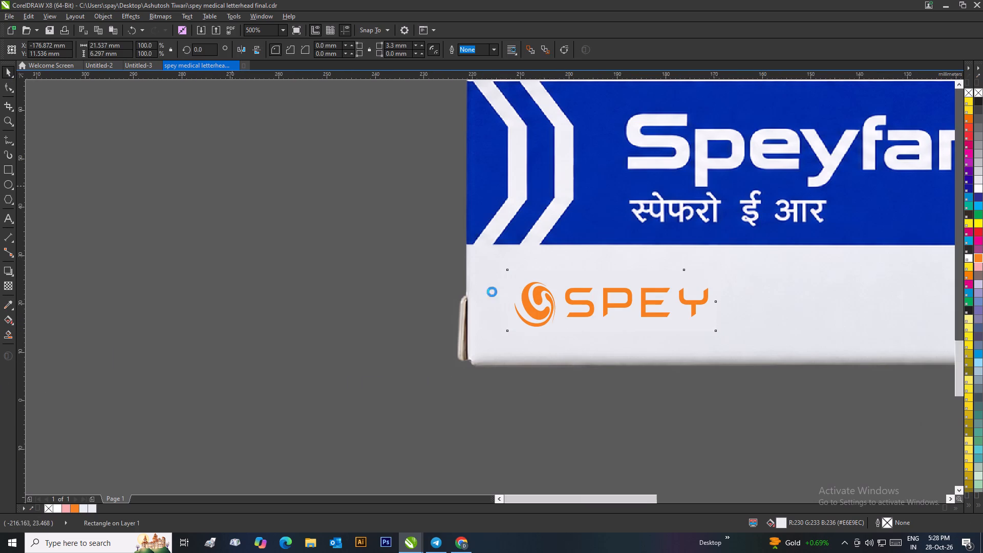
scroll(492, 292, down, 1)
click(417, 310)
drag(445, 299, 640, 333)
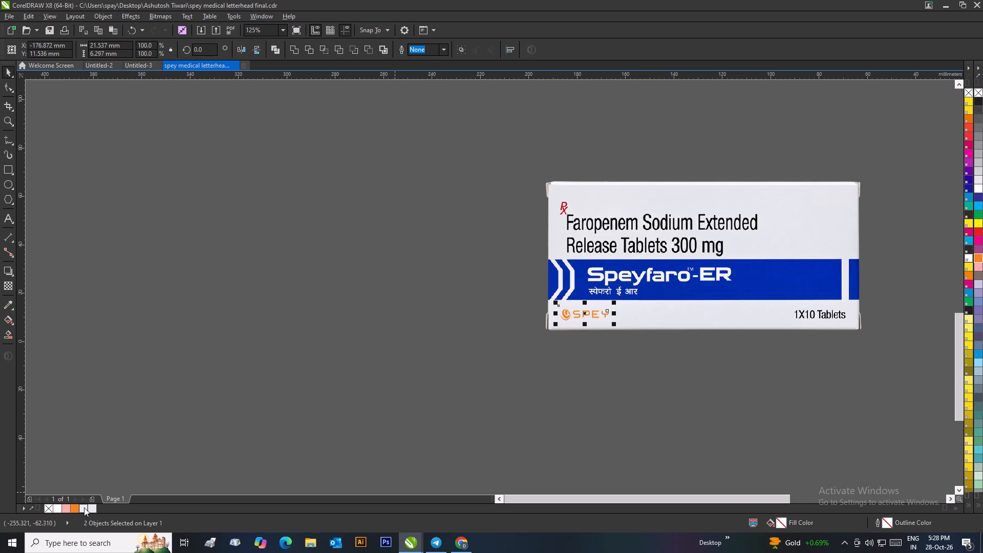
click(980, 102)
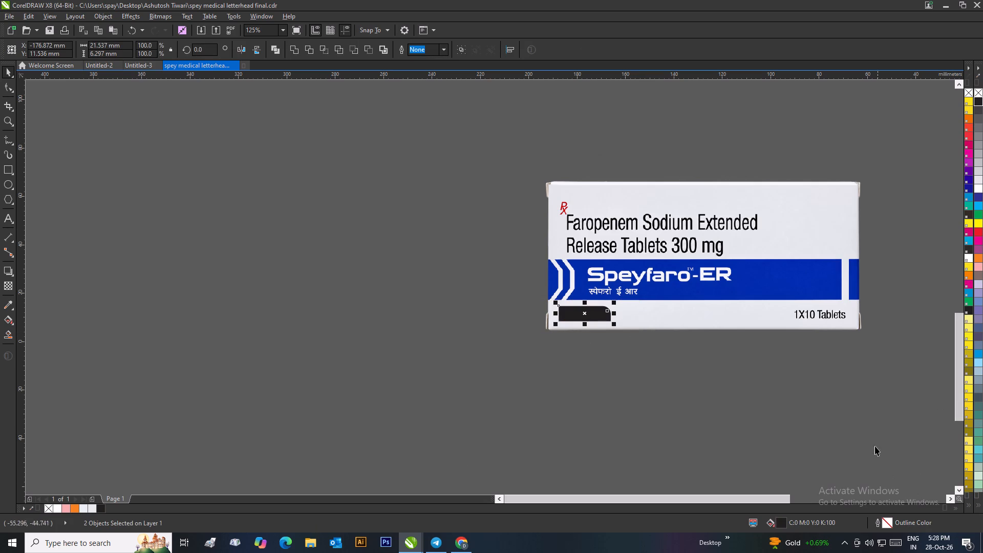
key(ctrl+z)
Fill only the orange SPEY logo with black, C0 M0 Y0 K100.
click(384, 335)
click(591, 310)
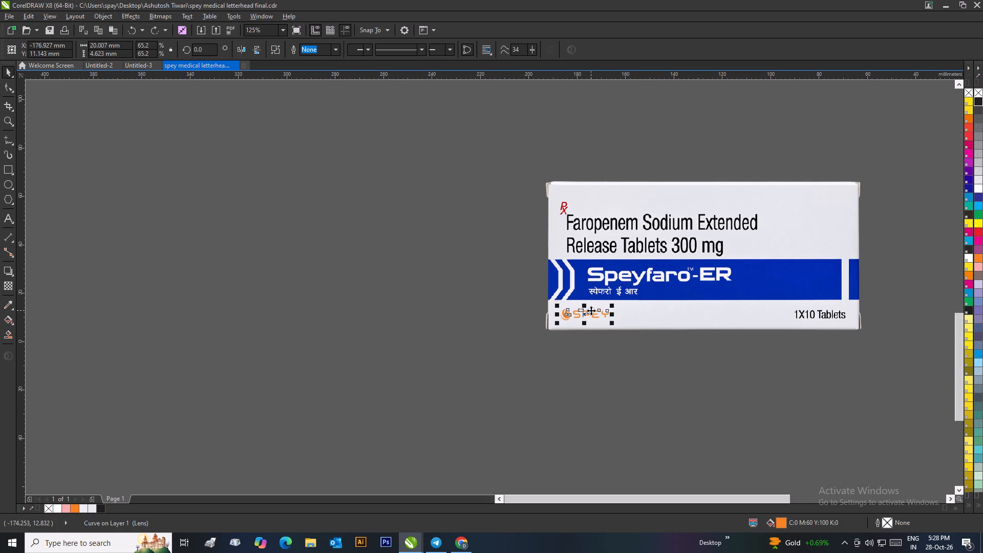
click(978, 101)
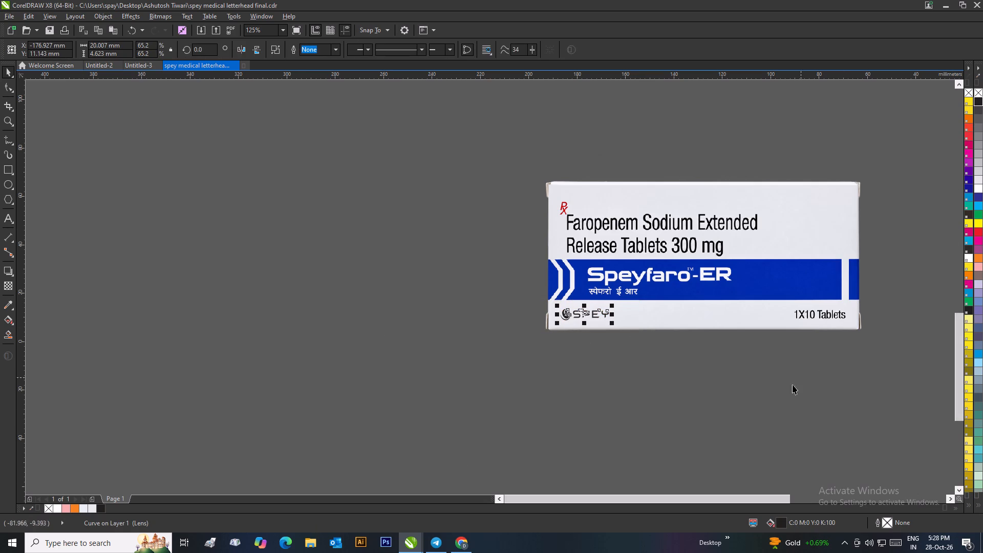
Switch both colour value displays in the logo's fill settings to the RGB model.
double_click(778, 523)
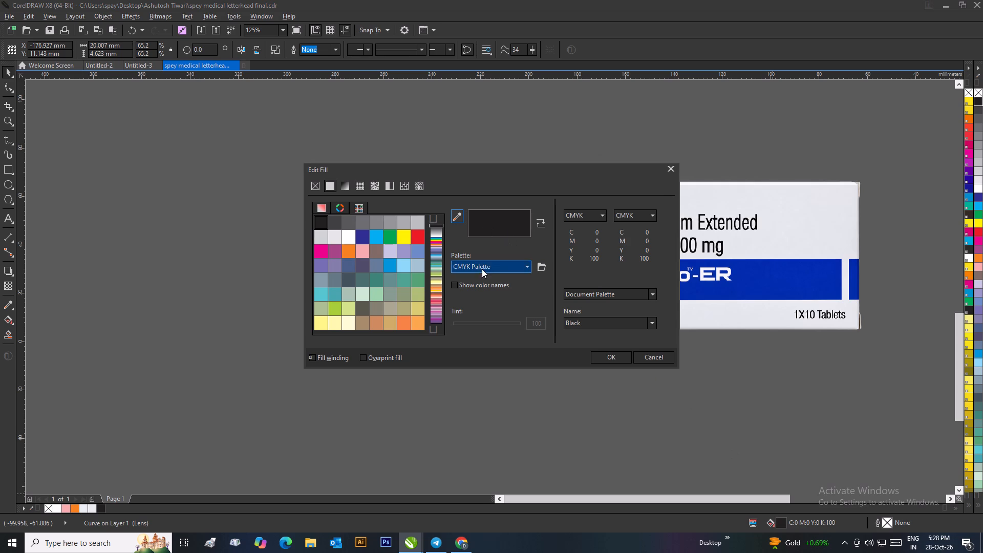
drag(490, 172, 818, 183)
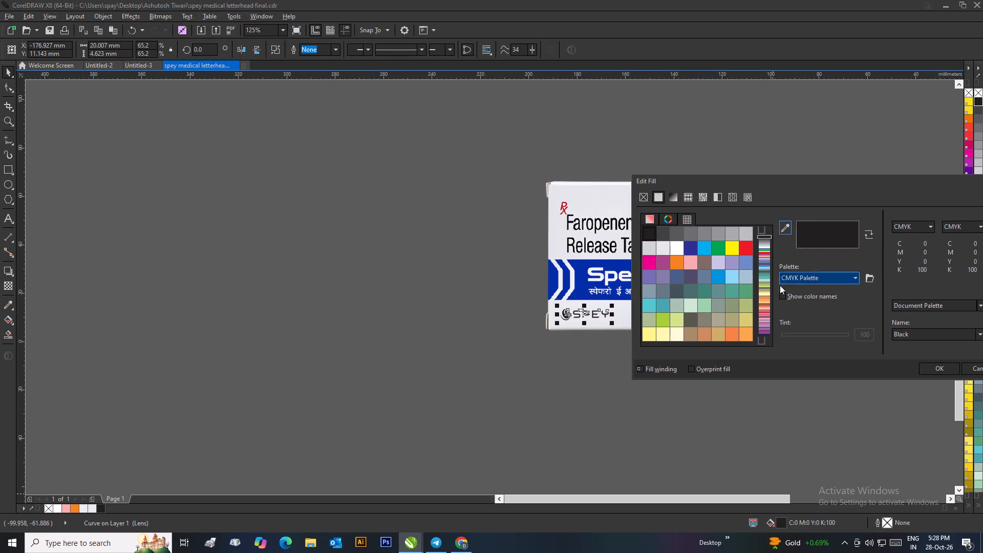
click(794, 275)
click(781, 152)
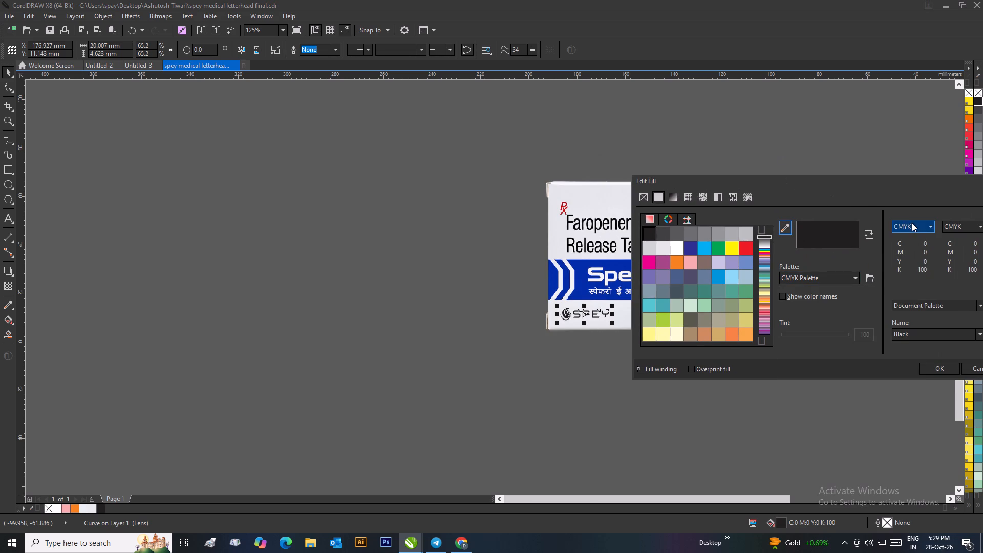
click(918, 222)
click(905, 251)
click(948, 226)
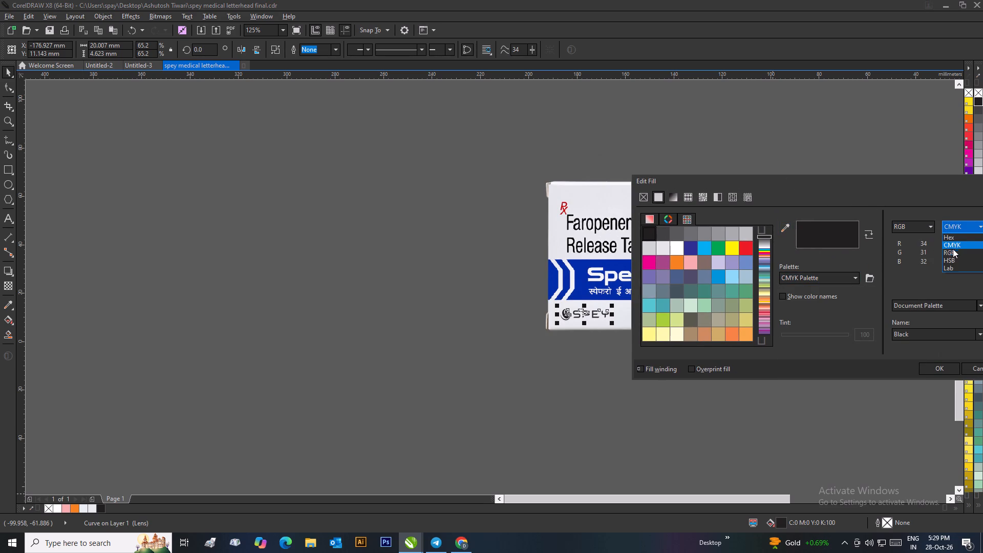
click(952, 254)
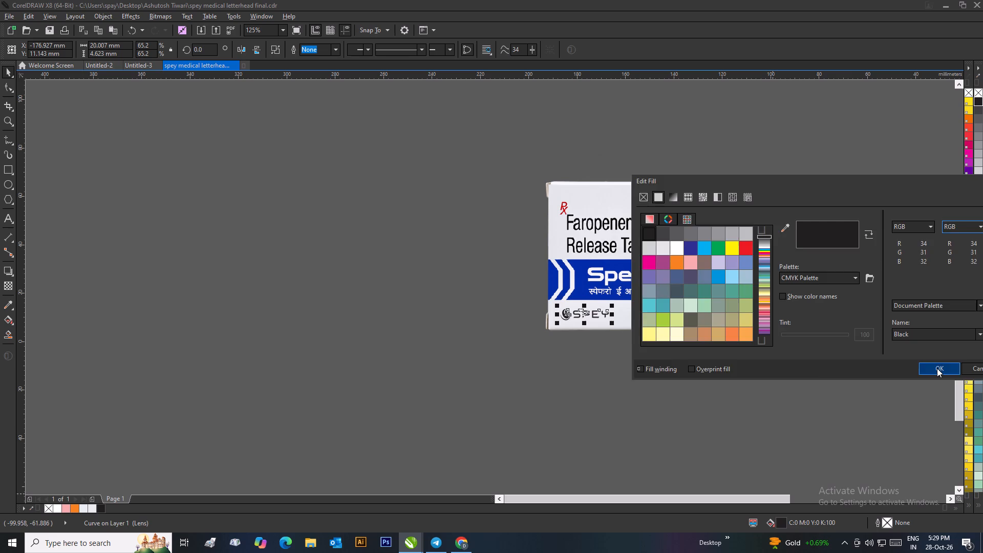
click(937, 368)
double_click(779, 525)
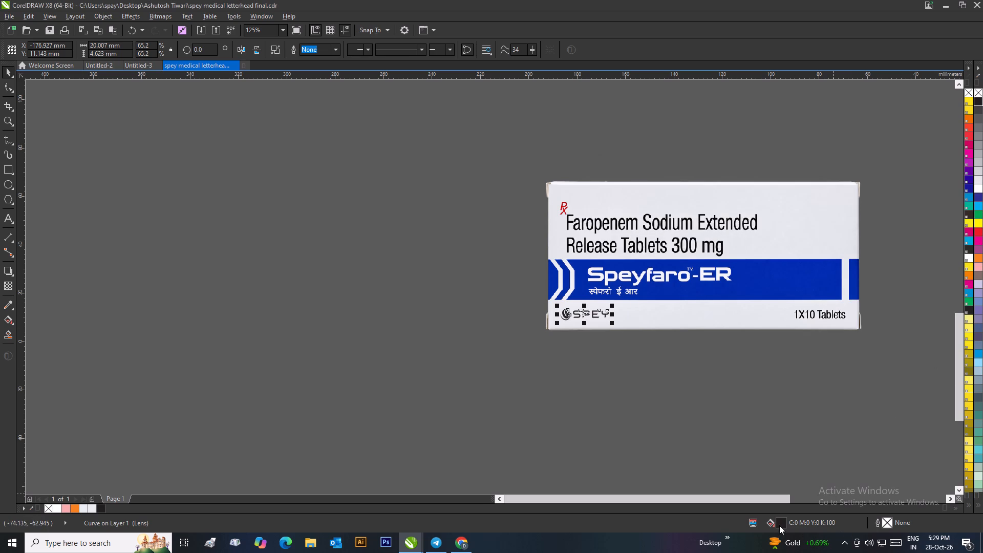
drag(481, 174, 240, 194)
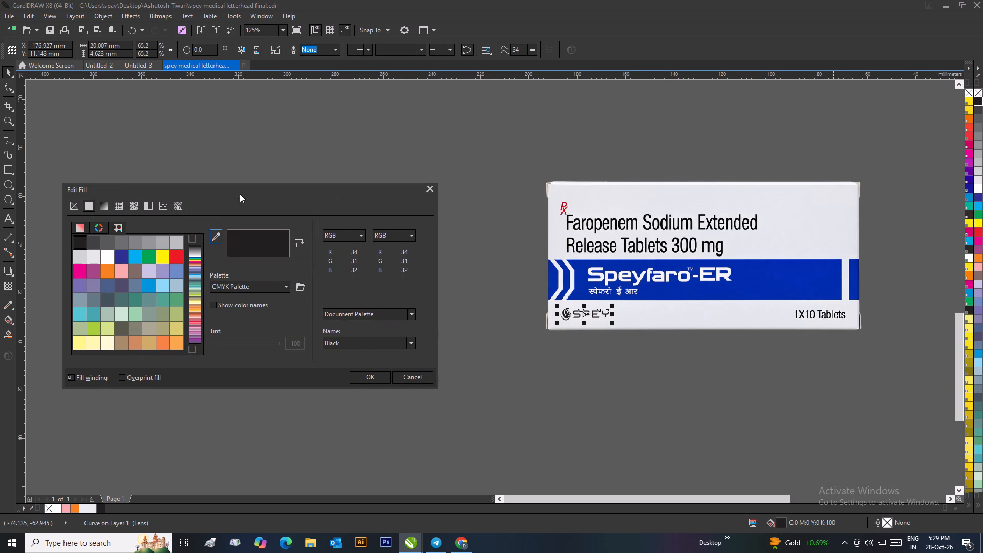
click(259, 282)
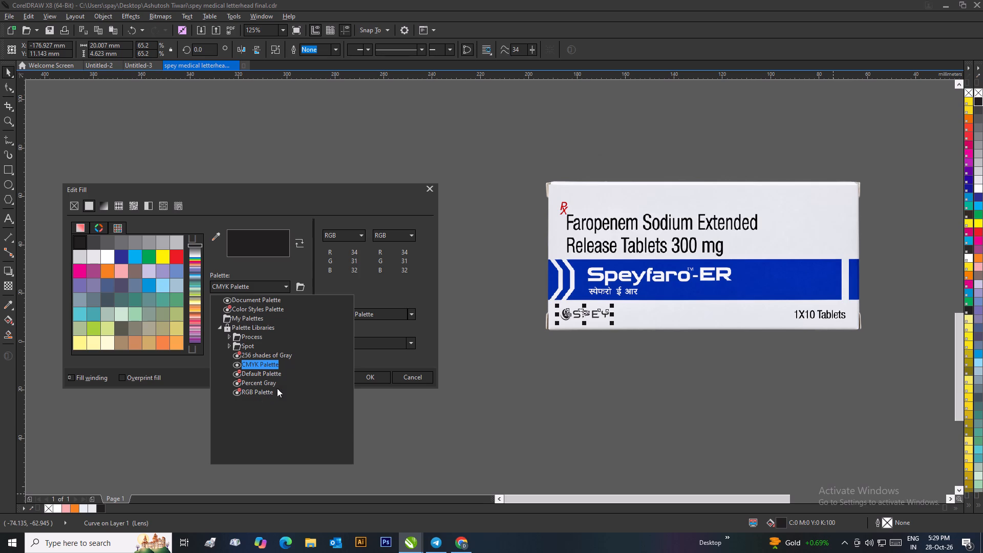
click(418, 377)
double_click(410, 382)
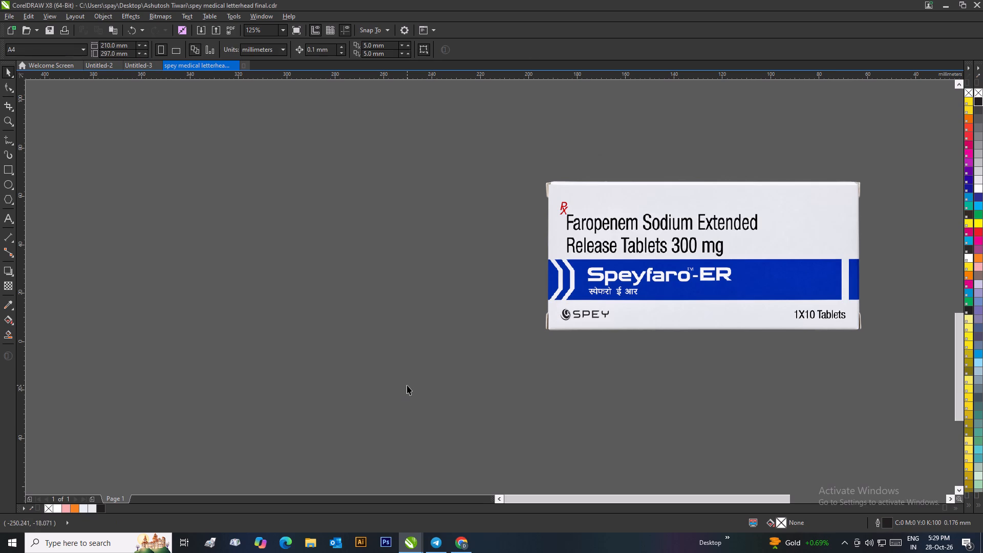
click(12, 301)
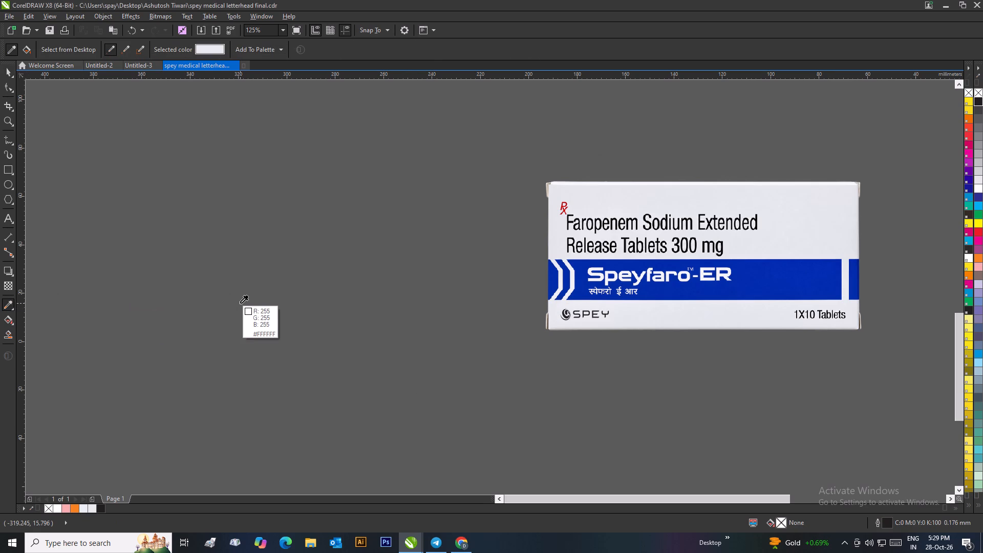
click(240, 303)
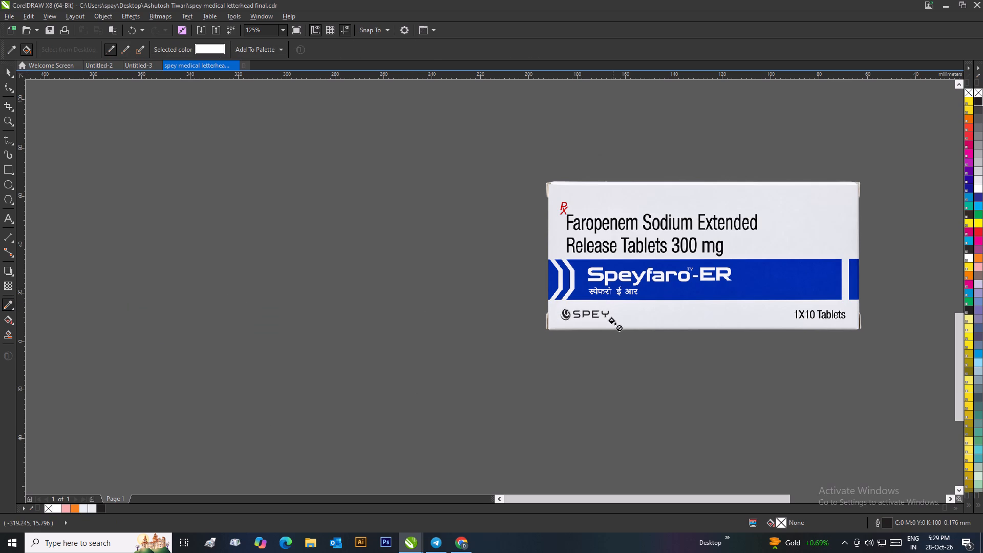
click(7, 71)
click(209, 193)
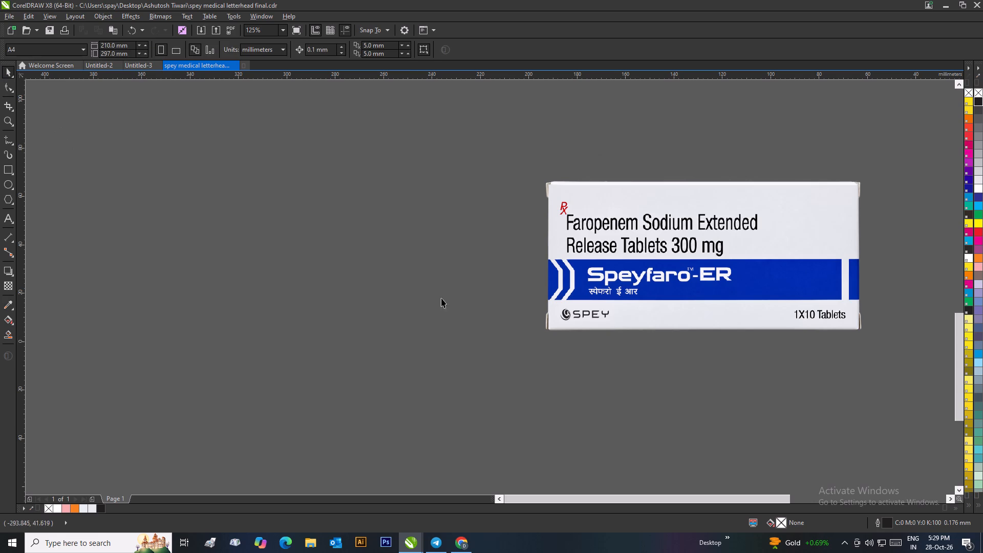
Fill the SPEY logo with pastel blue, C40 M40 Y0 K0.
click(574, 313)
click(980, 289)
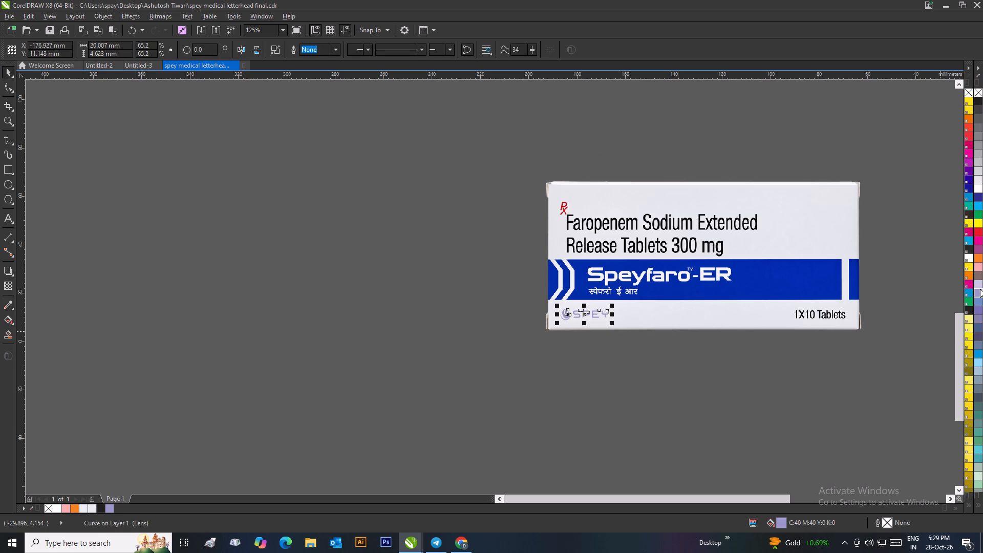
Fill the SPEY logo with pure RGB black, R0 G0 B0, using the RGB colour model.
double_click(780, 524)
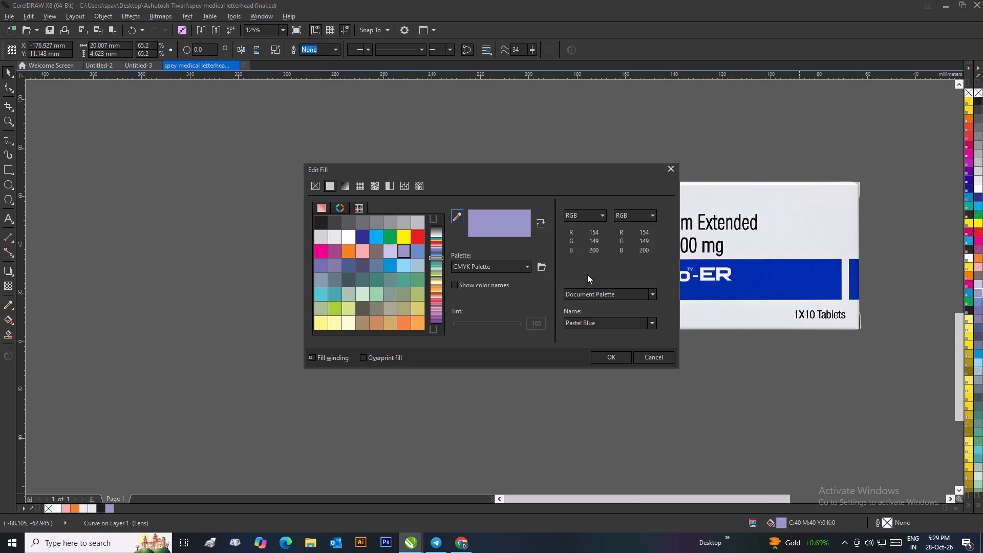
drag(537, 179, 437, 196)
drag(451, 174, 269, 182)
click(163, 197)
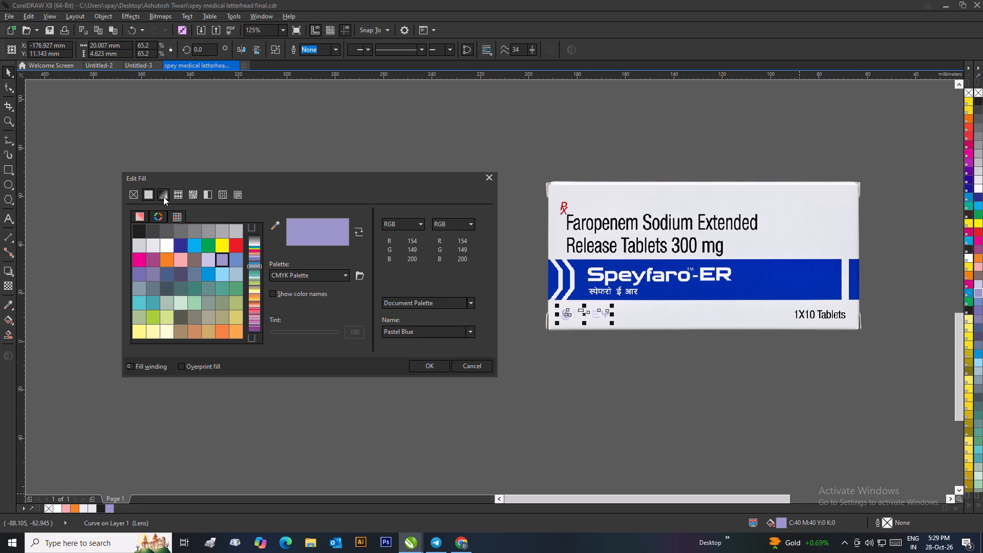
click(152, 195)
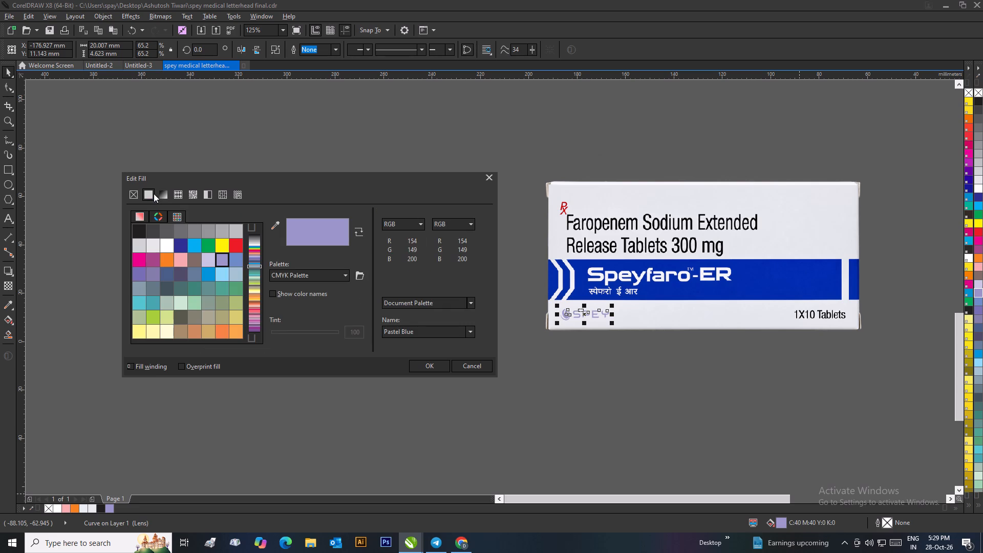
click(143, 214)
click(287, 276)
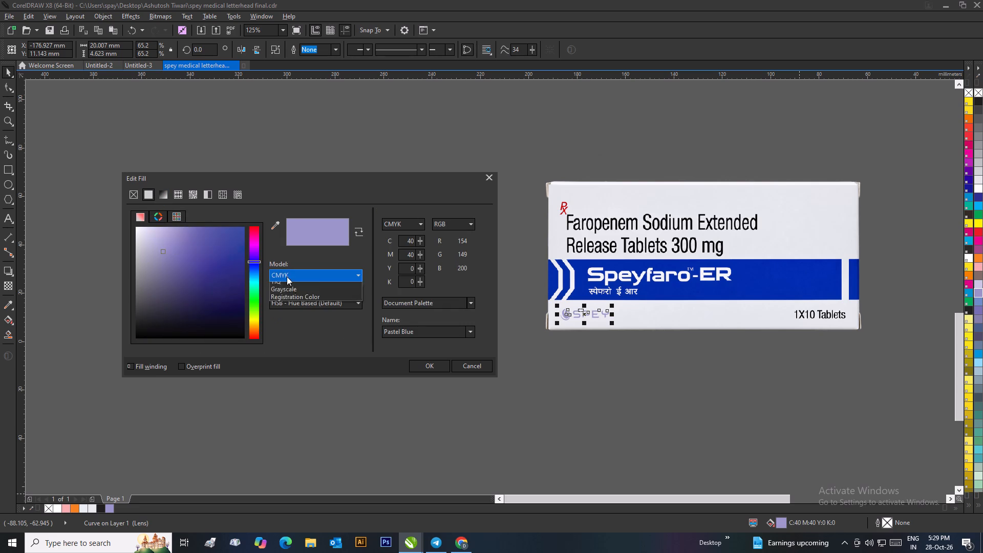
click(283, 301)
drag(165, 323, 133, 338)
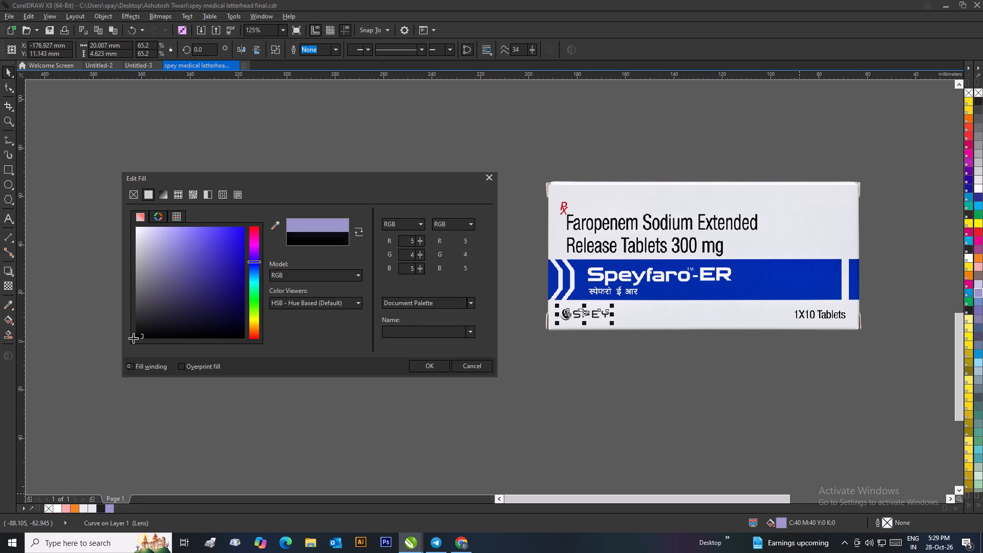
drag(133, 338, 127, 341)
click(421, 363)
click(490, 361)
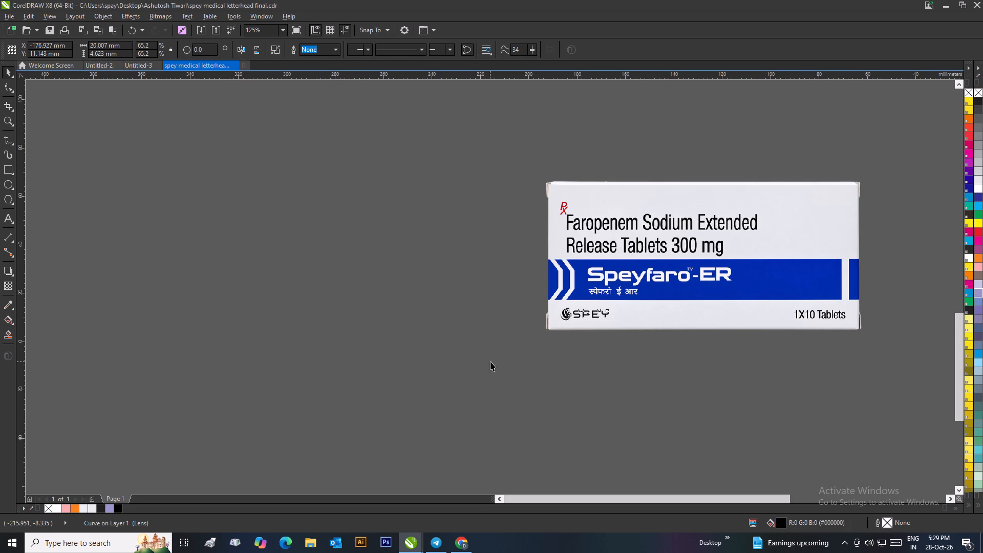
Group the carton image, the background patch and the SPEY logo into a single object.
scroll(616, 315, up, 1)
scroll(490, 287, down, 1)
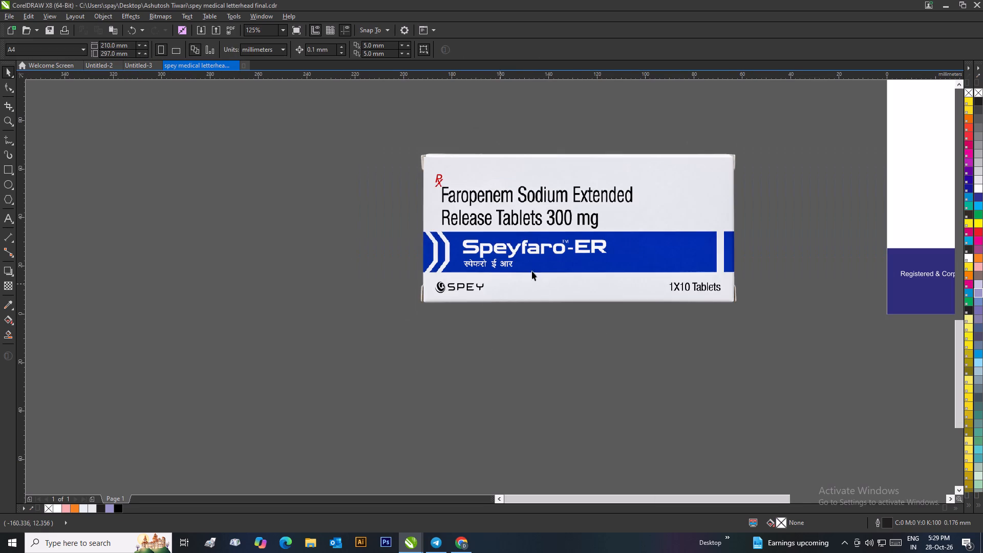
drag(750, 138, 484, 339)
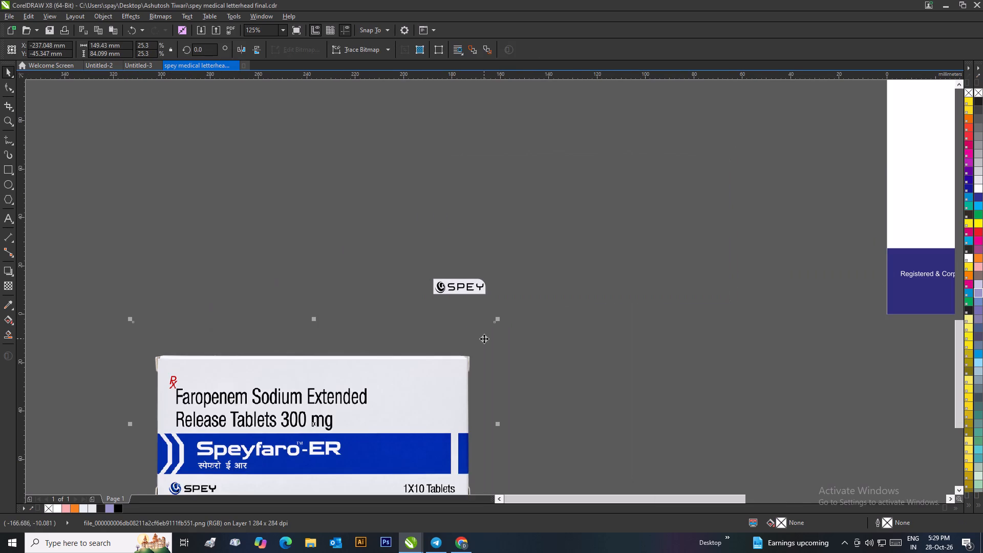
key(ctrl+z)
click(337, 260)
drag(282, 124, 789, 339)
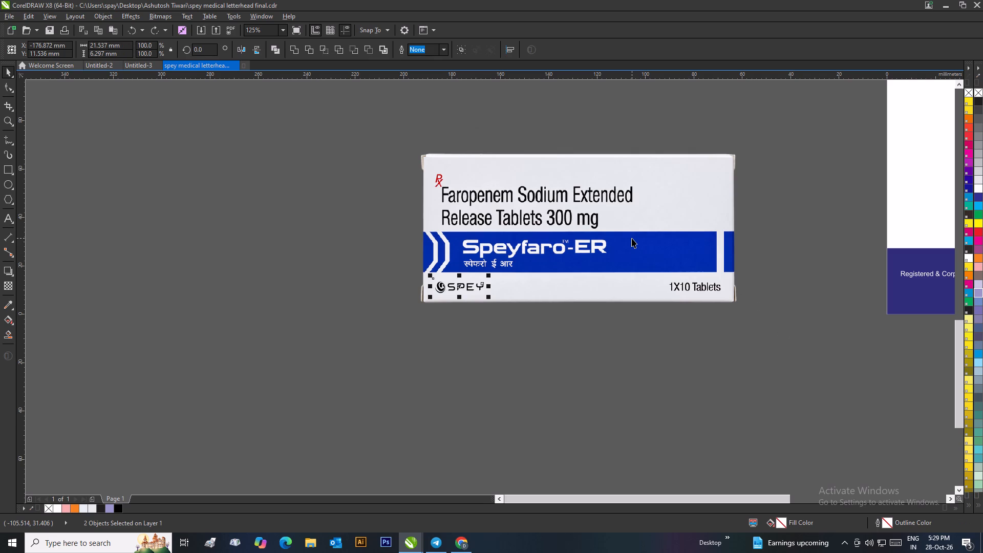
drag(366, 211, 550, 355)
shift+click(594, 228)
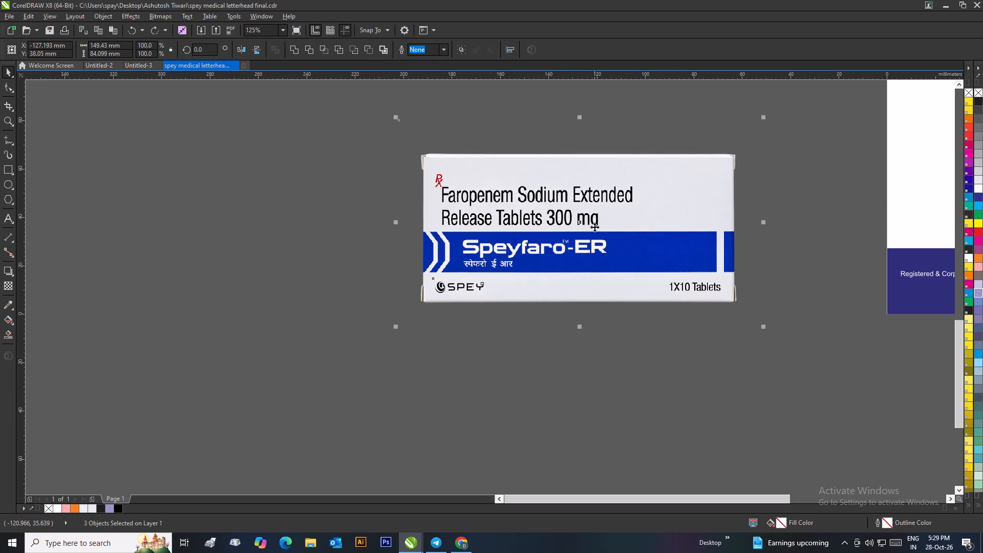
key(ctrl+g)
Crop the grouped carton artwork close around the box, to about 134 by 64 mm.
click(9, 102)
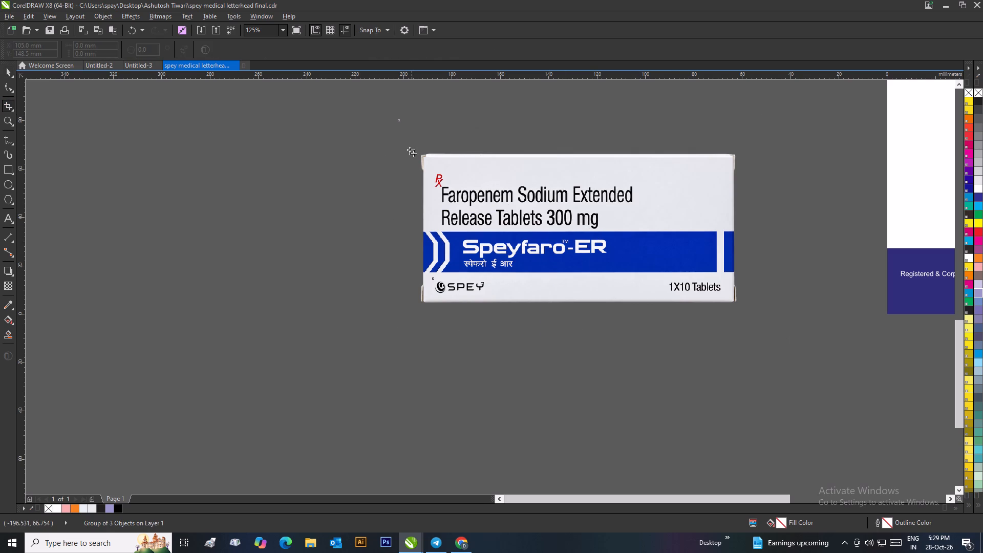
drag(417, 151, 750, 308)
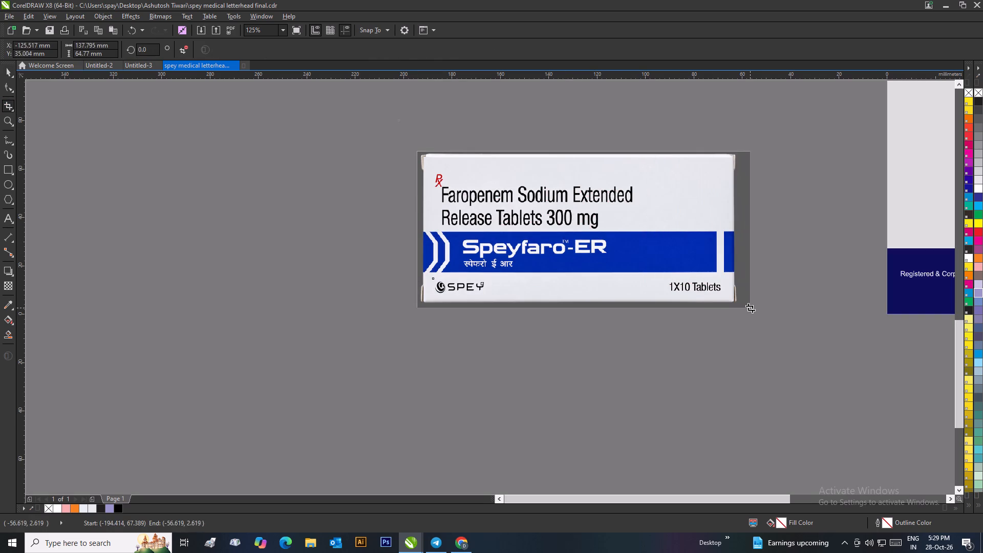
drag(750, 308, 741, 307)
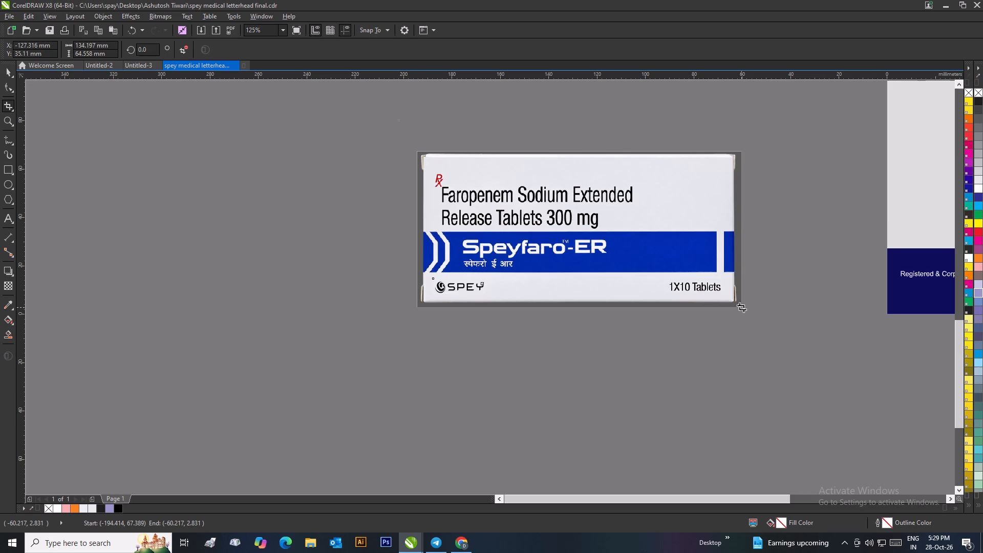
drag(741, 307, 740, 306)
double_click(606, 242)
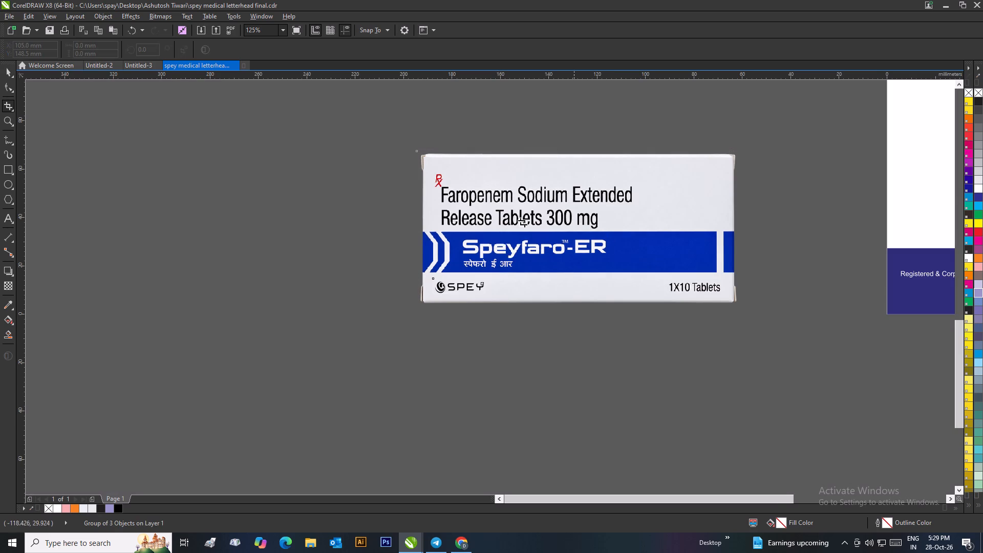
click(2, 70)
Delete all the letterhead artwork from the page.
scroll(80, 96, down, 2)
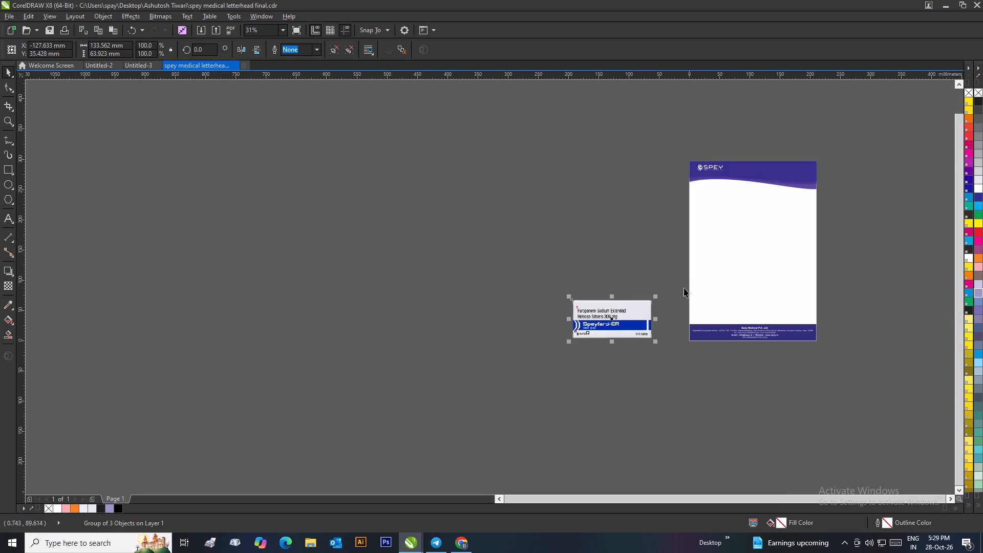
drag(682, 158, 873, 358)
key(Delete)
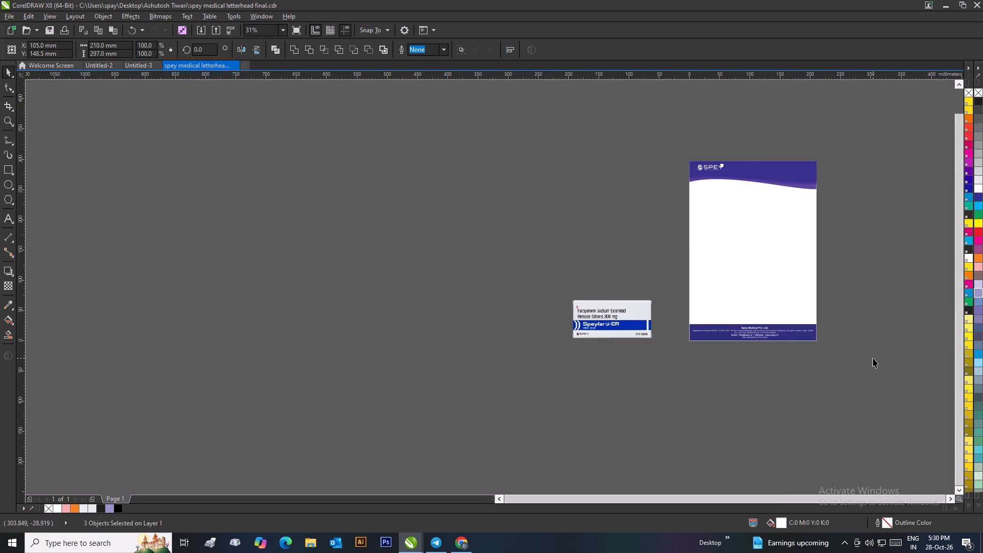
Scale the carton group up proportionally from its corner to about 189 mm wide.
drag(672, 275, 519, 394)
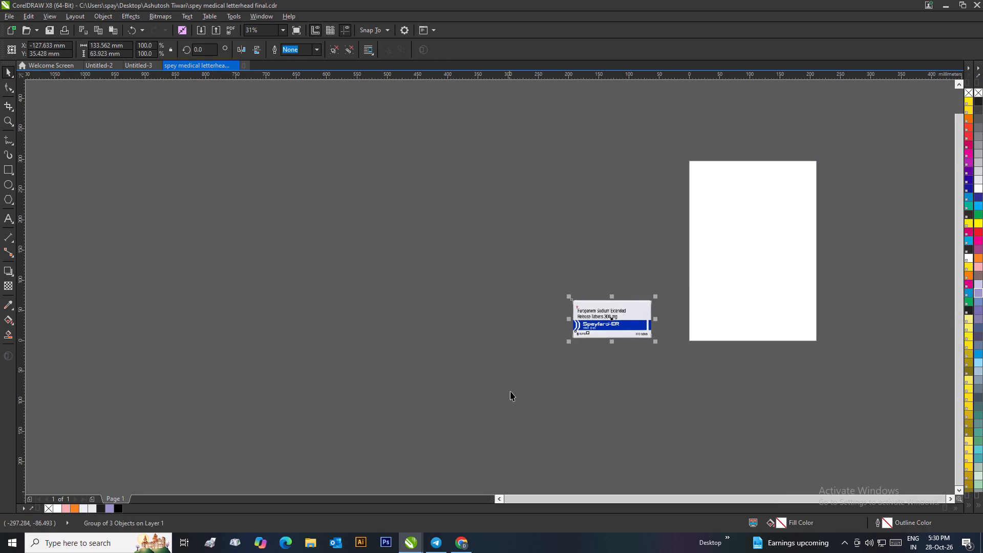
key(ctrl+g)
drag(656, 293, 690, 276)
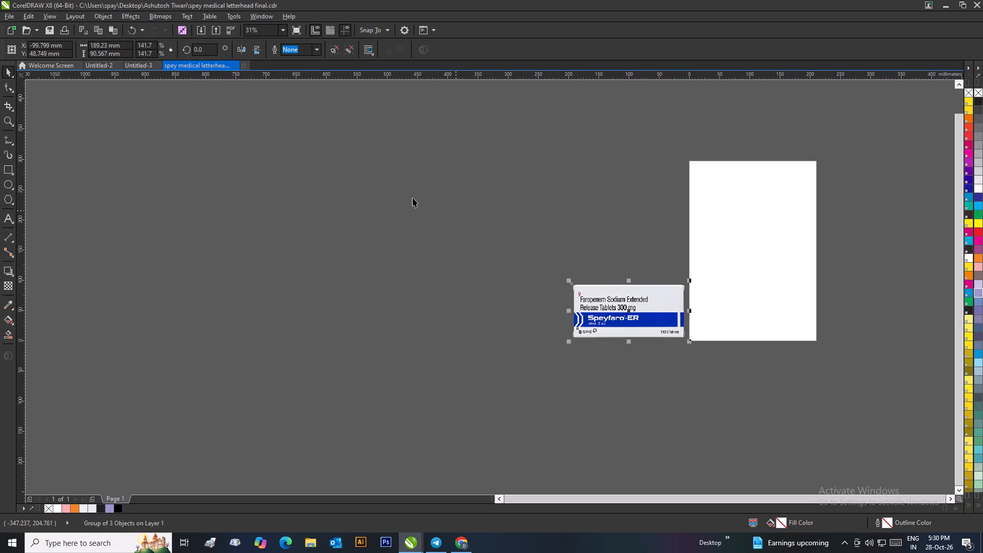
Change the document's measurement units to inches.
click(412, 198)
click(284, 48)
click(265, 65)
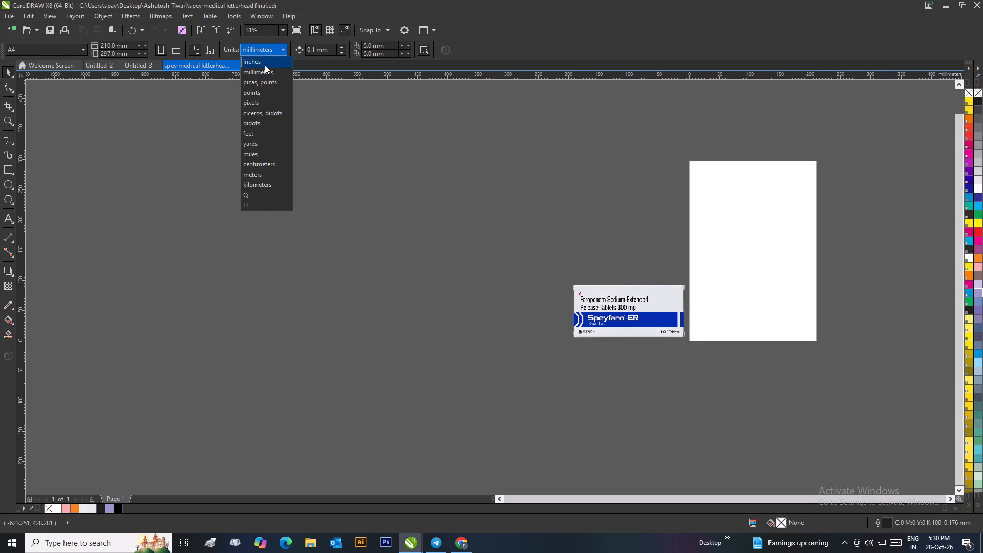
click(316, 116)
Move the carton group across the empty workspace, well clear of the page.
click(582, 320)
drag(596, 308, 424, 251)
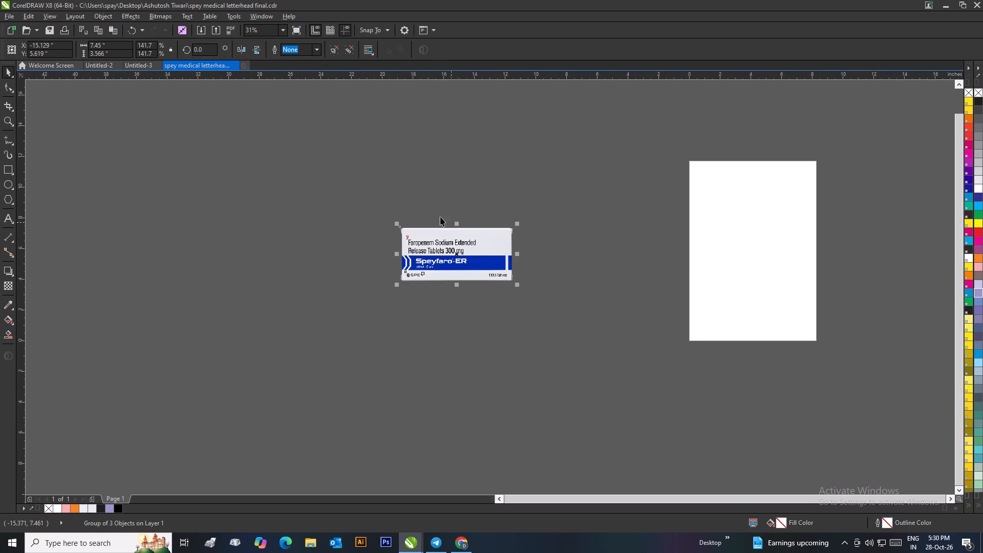
Set the page size to match the carton group, 7.45 inches wide by 3.566 inches high.
drag(110, 44, 88, 47)
key(ctrl+c)
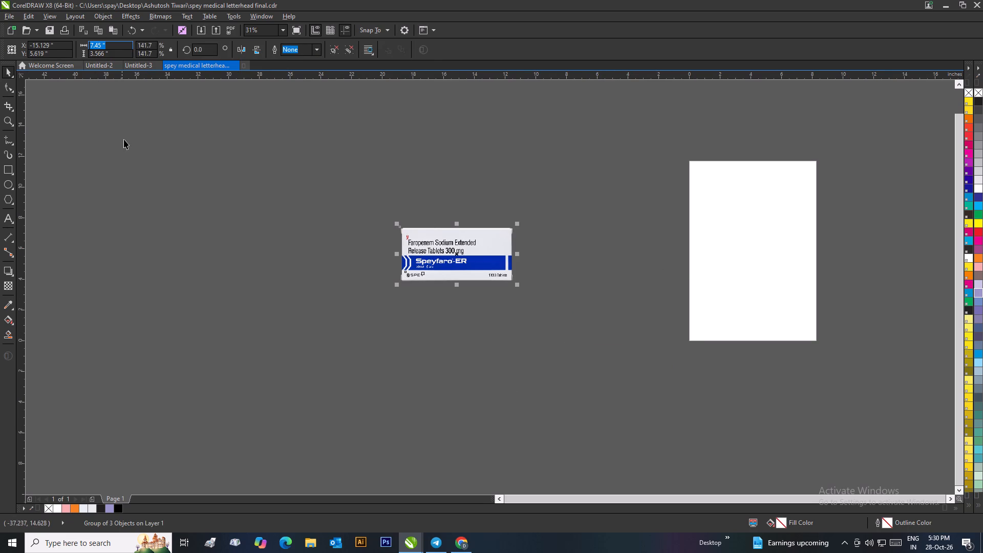
click(124, 140)
drag(356, 209, 615, 324)
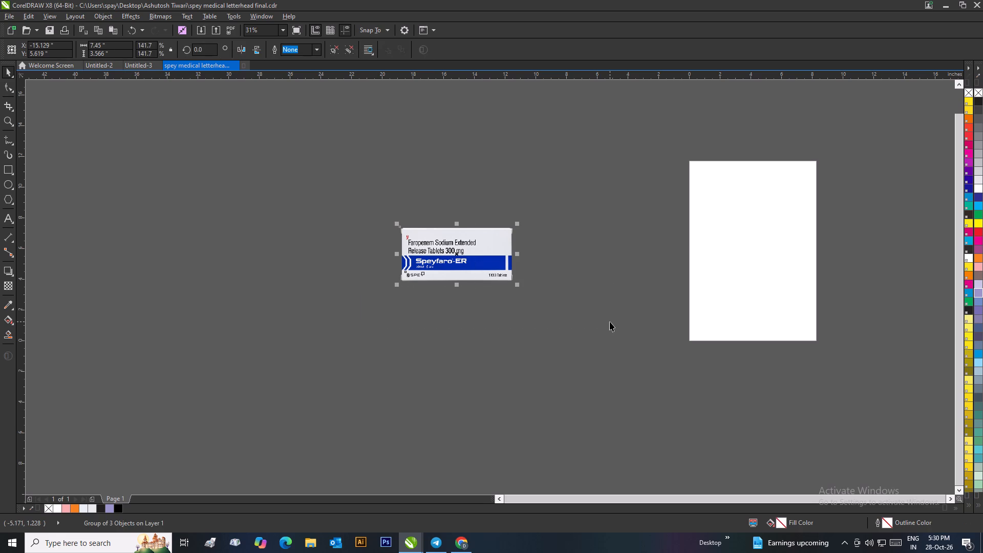
click(545, 331)
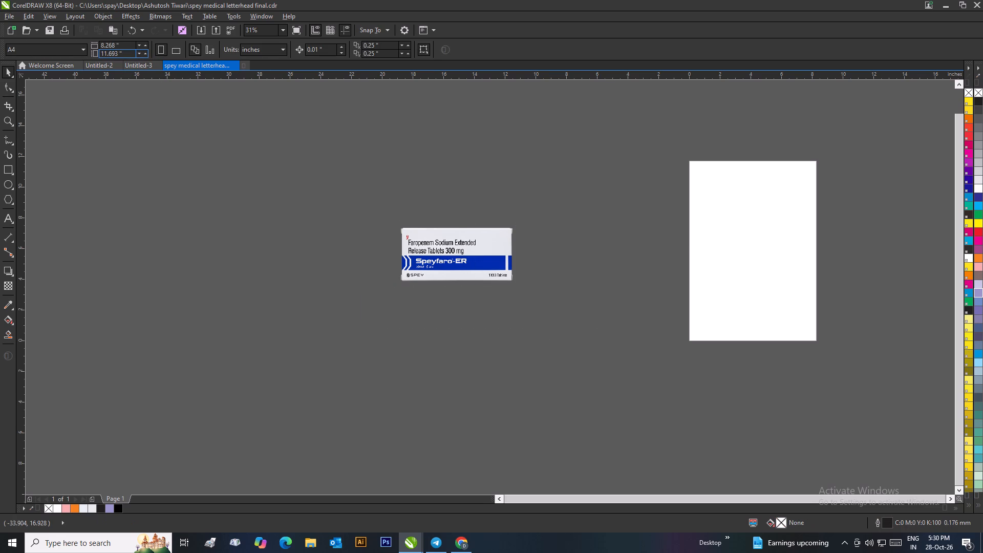
drag(128, 49, 101, 47)
key(BackSpace)
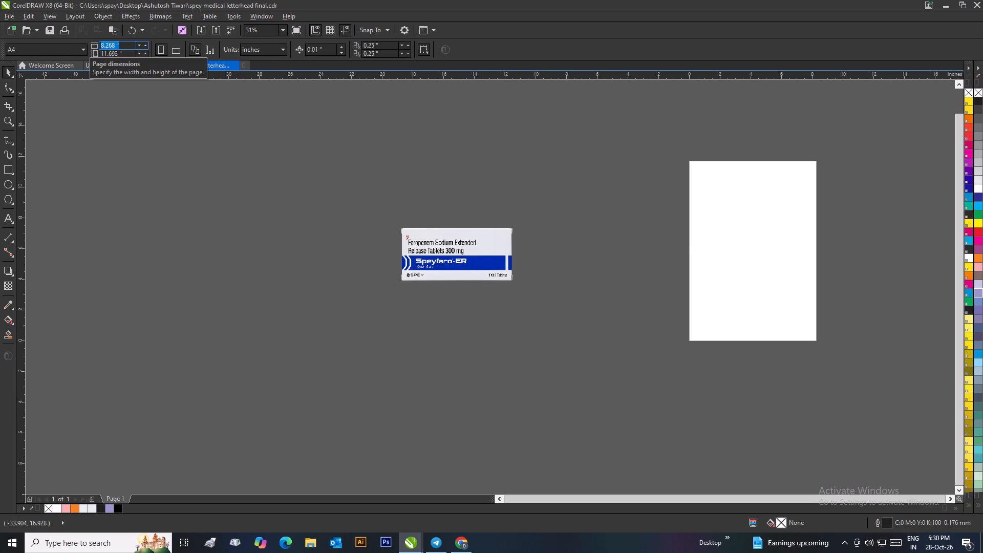
key(ctrl+v)
key(Tab)
key(BackSpace)
text(3.566)
key(Return)
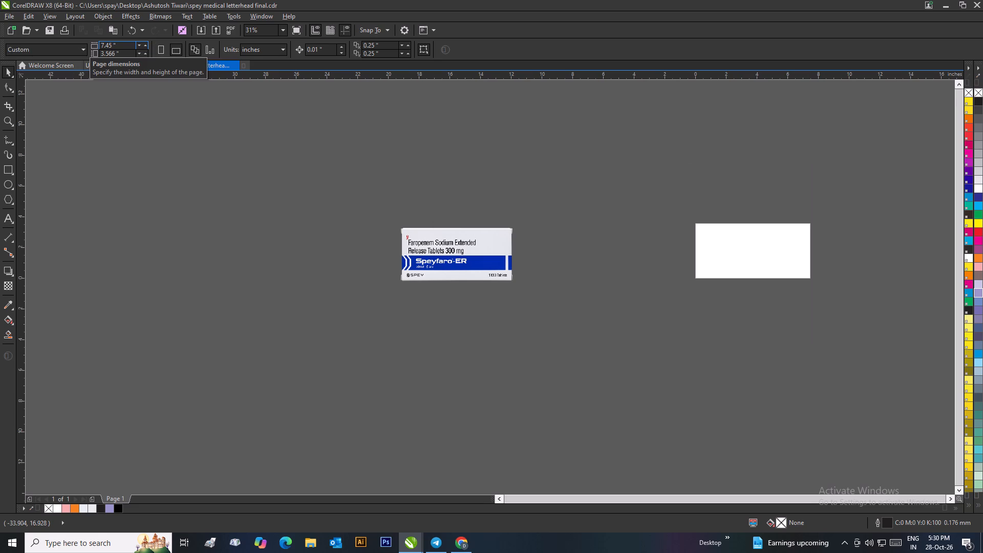
click(238, 135)
Centre the carton group on the resized page.
click(439, 251)
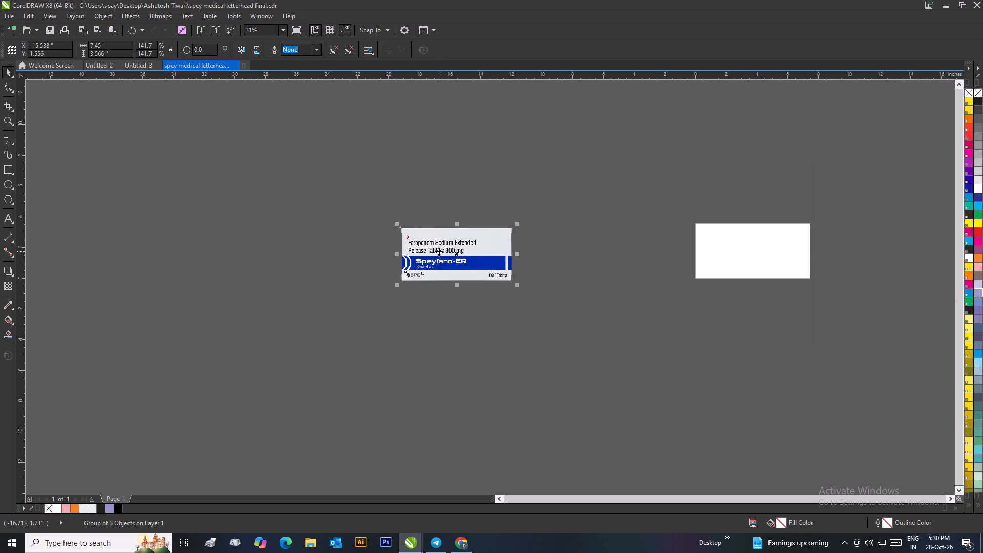
key(p)
click(768, 307)
scroll(792, 267, up, 2)
scroll(423, 273, down, 1)
scroll(488, 279, up, 1)
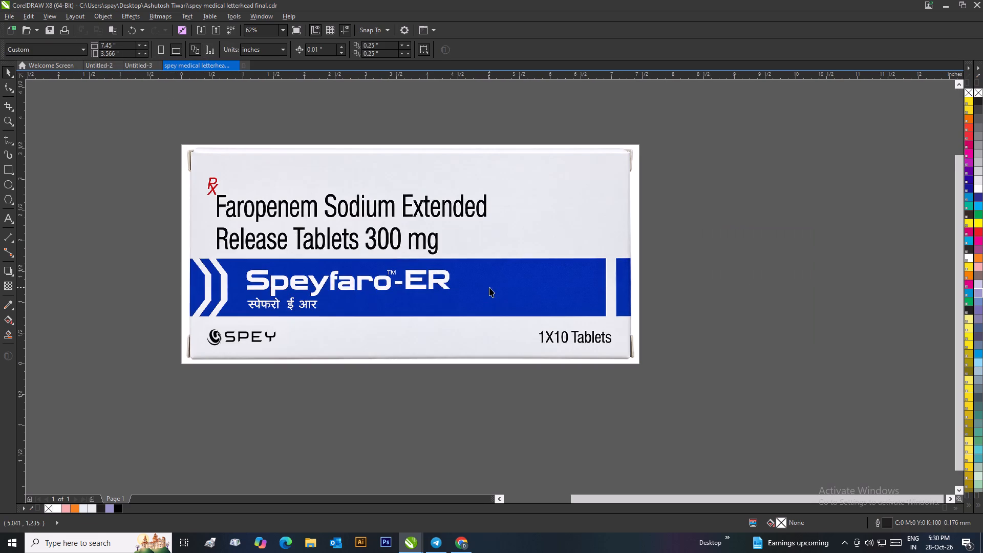
Export the carton artwork as a PNG named Speyfaro ER Front, in 24-bit RGB at 300 dpi resolution.
click(6, 15)
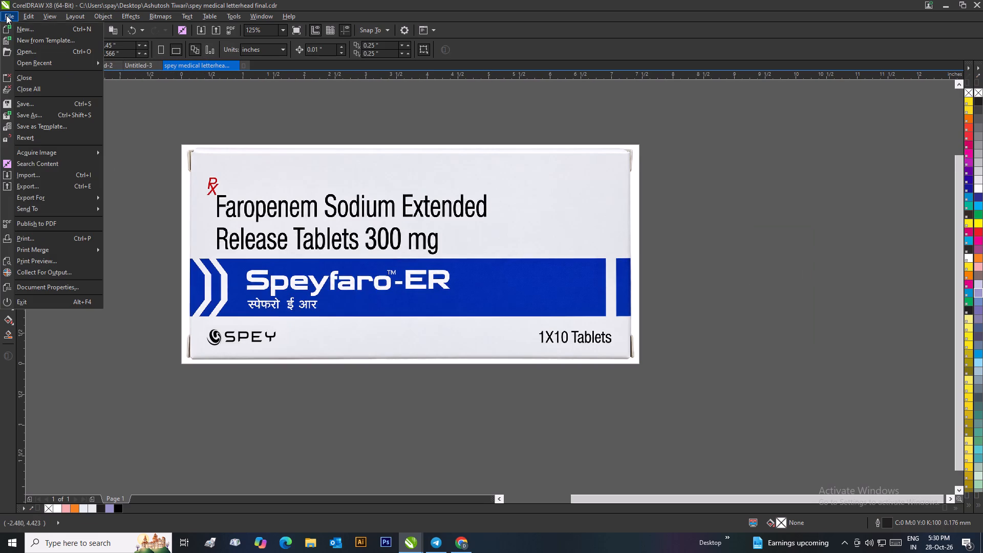
click(24, 188)
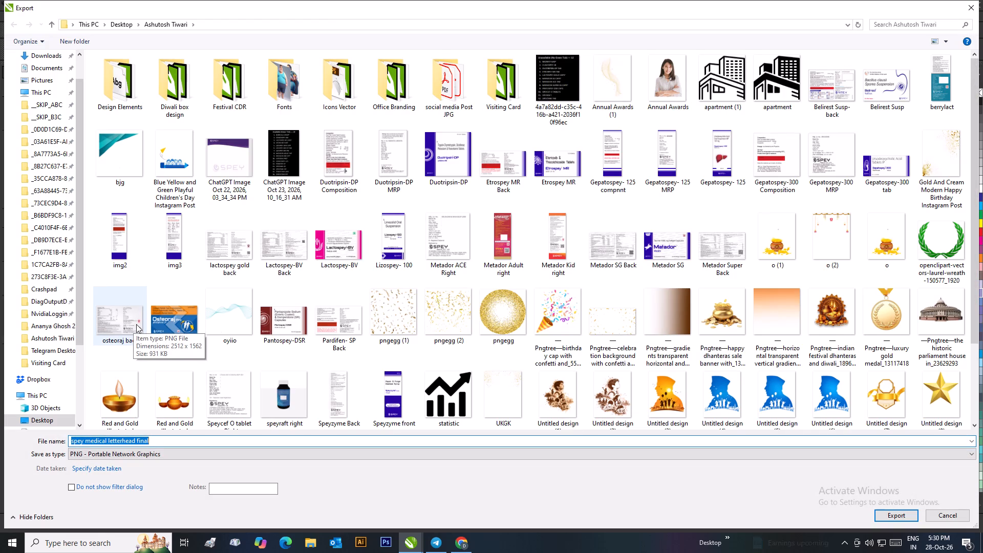
key(BackSpace)
text(speyfaro)
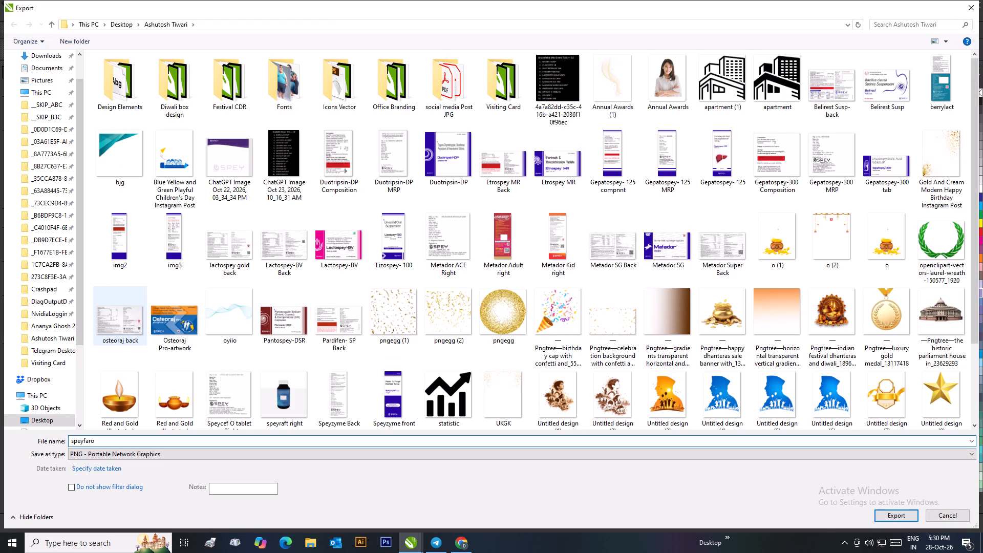
key(space)
text(ER)
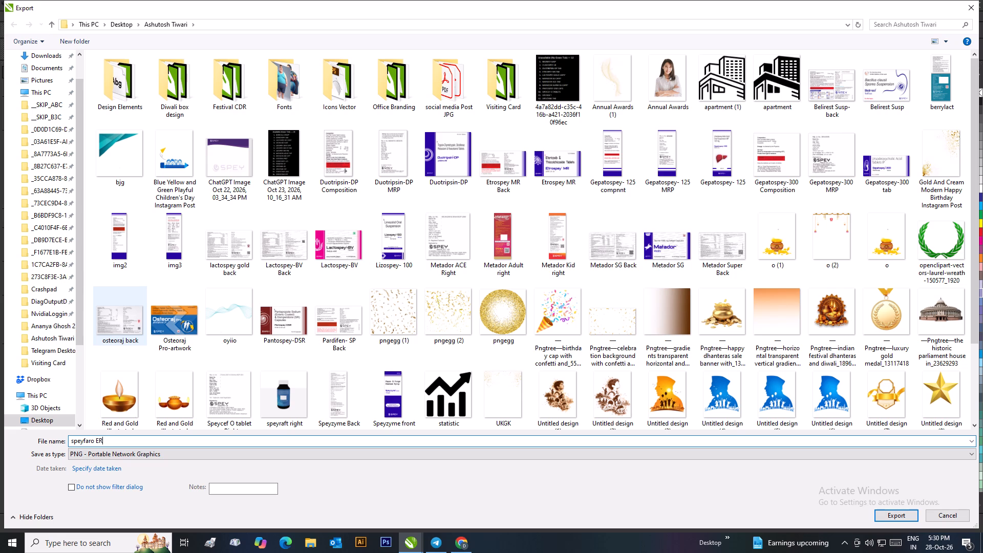
key(space)
text(Front)
click(73, 441)
key(BackSpace)
key(shift+s)
click(892, 514)
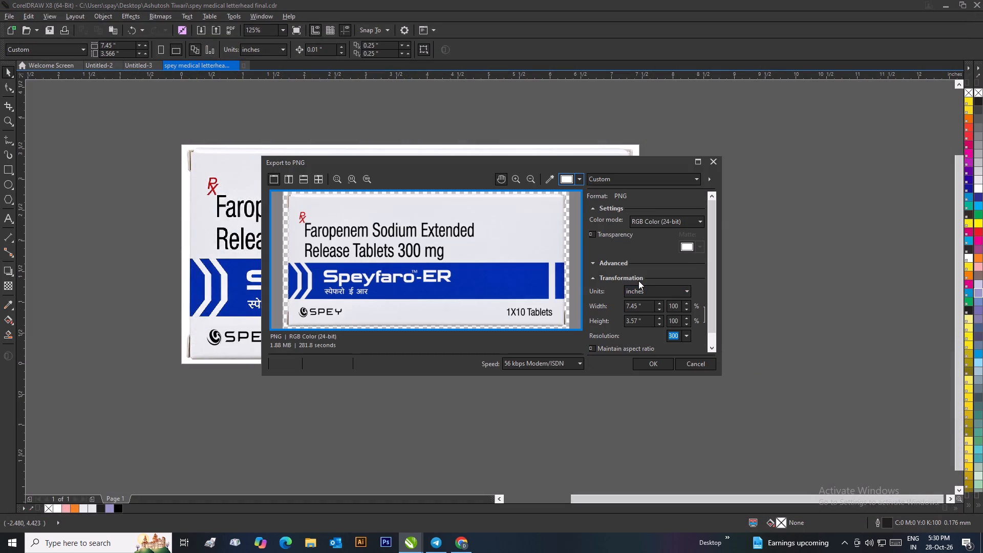
click(647, 363)
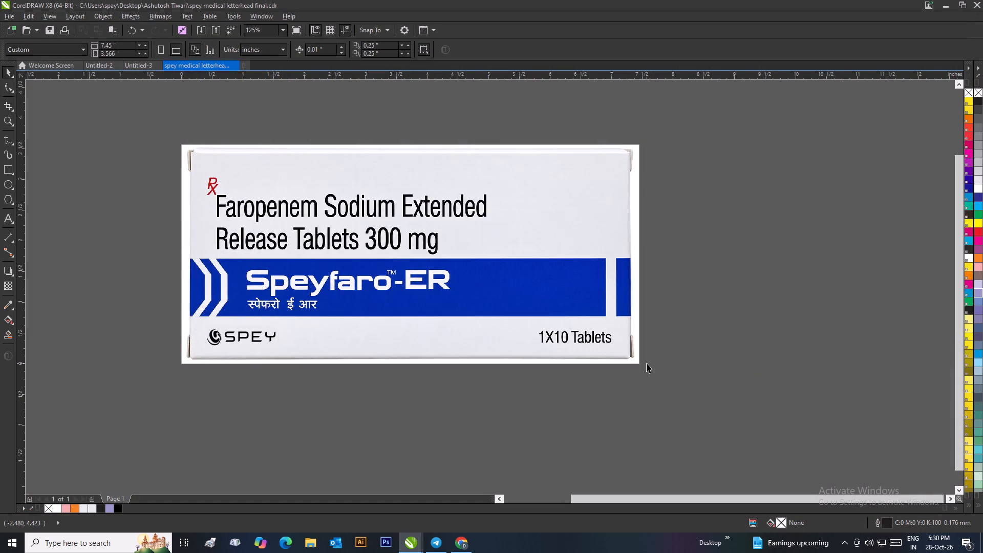
Delete the carton group from the page.
click(677, 376)
scroll(477, 267, down, 1)
click(490, 287)
key(Delete)
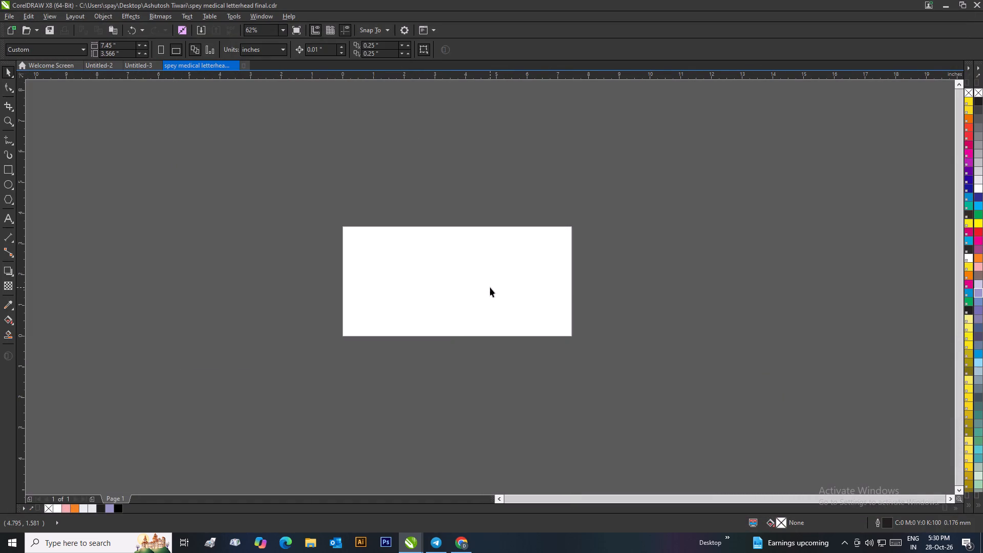
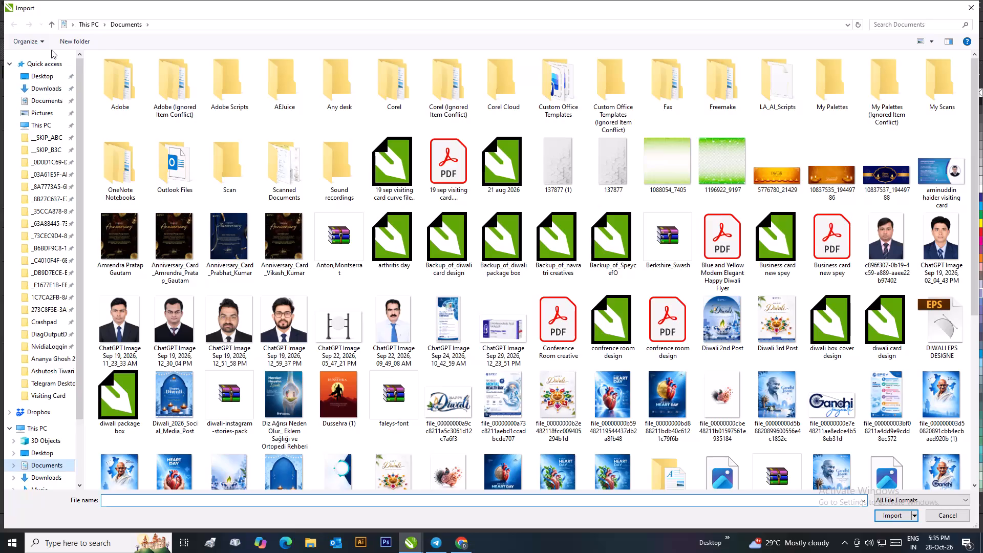
Import the recent image file oijo and place it on the page.
click(45, 59)
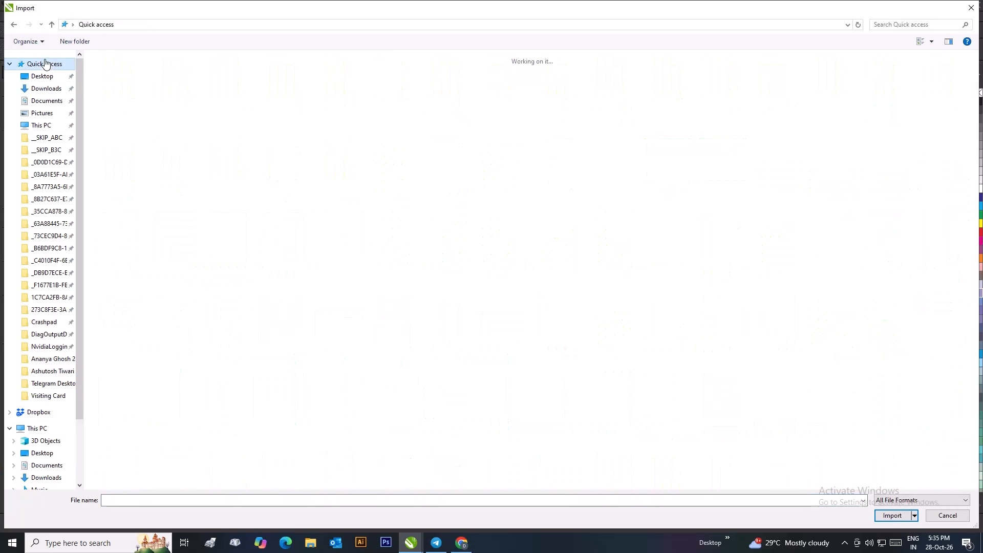
click(140, 234)
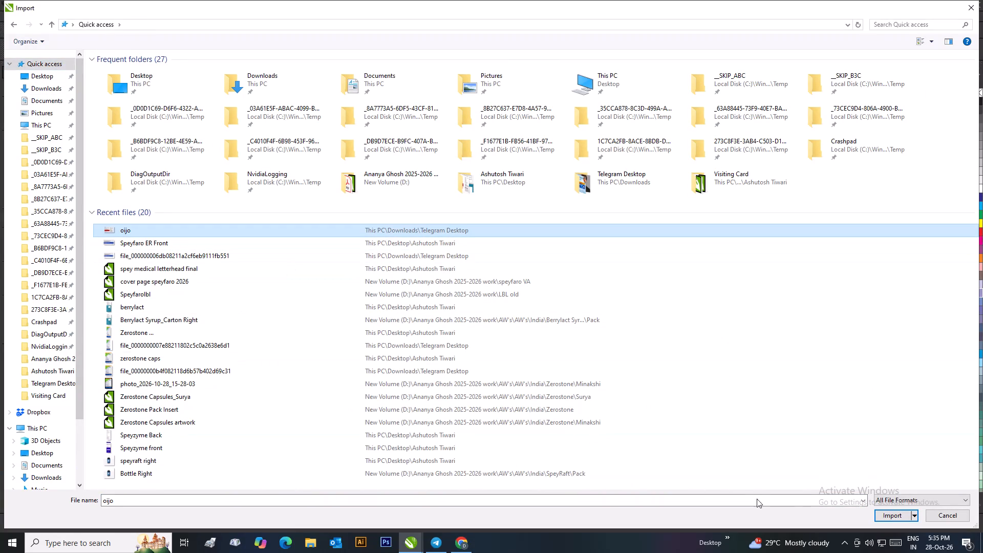
click(891, 515)
click(384, 243)
Crop the imported carton-back image to its edges, an area about 20.8 by 11.7 inches.
scroll(479, 293, down, 3)
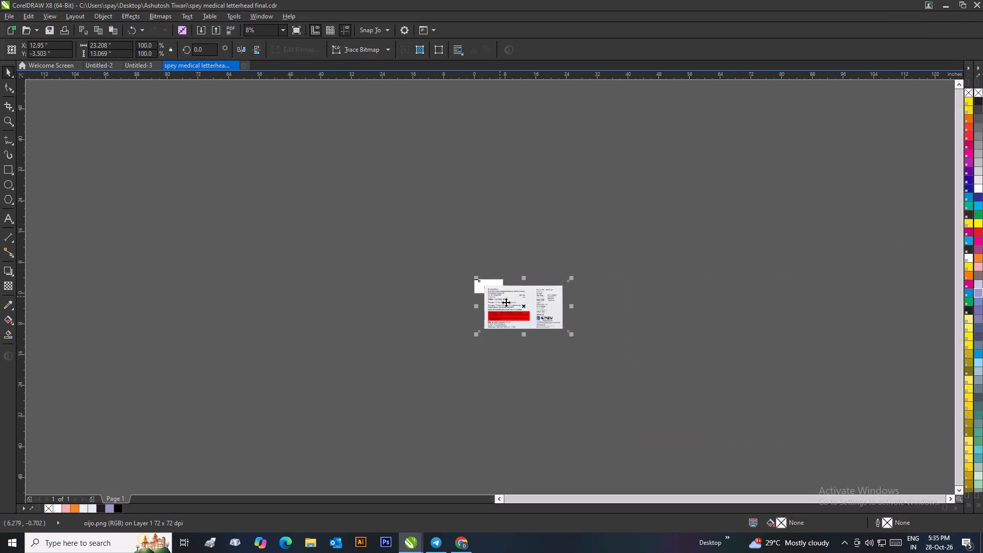
scroll(525, 312, up, 2)
scroll(572, 324, up, 1)
scroll(490, 287, down, 1)
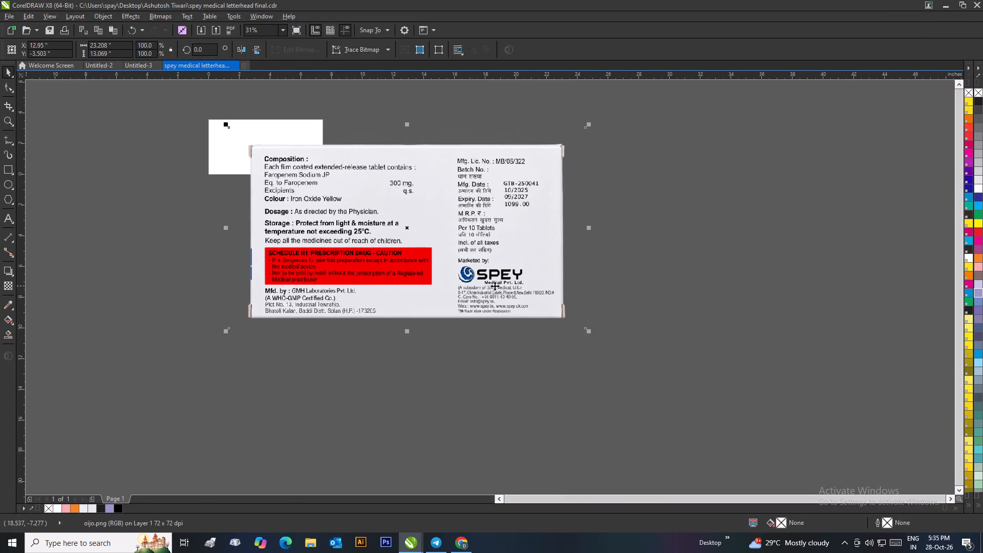
click(11, 105)
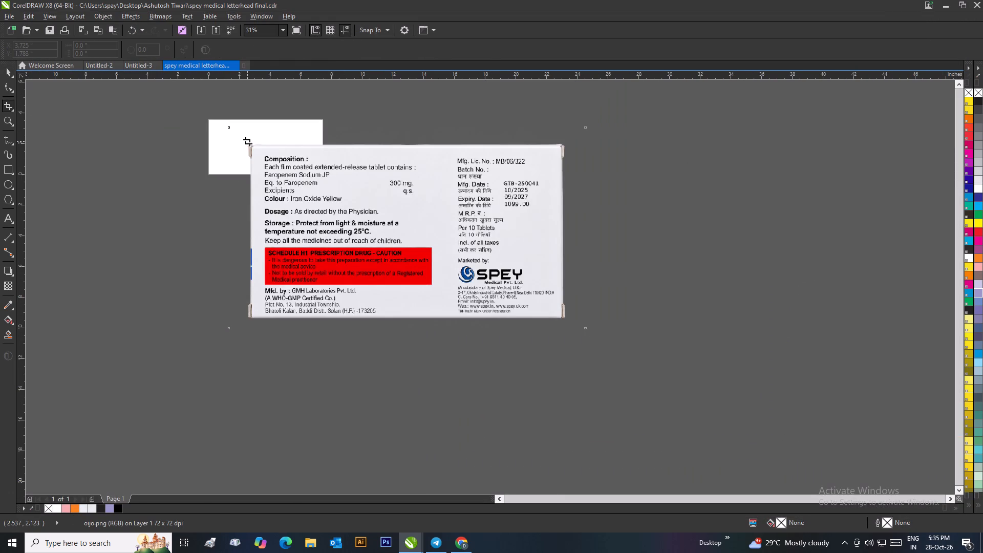
drag(247, 142, 564, 311)
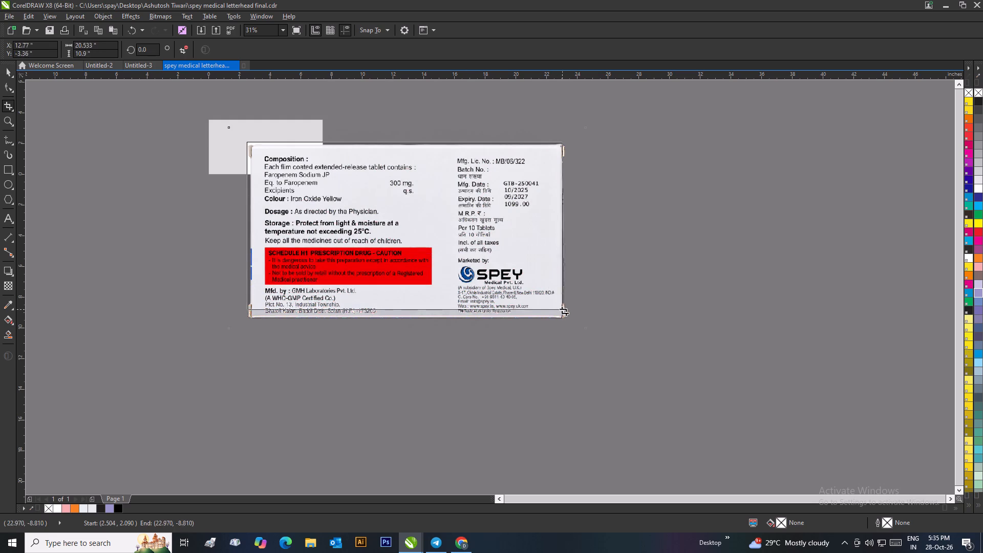
drag(564, 311, 567, 321)
double_click(456, 261)
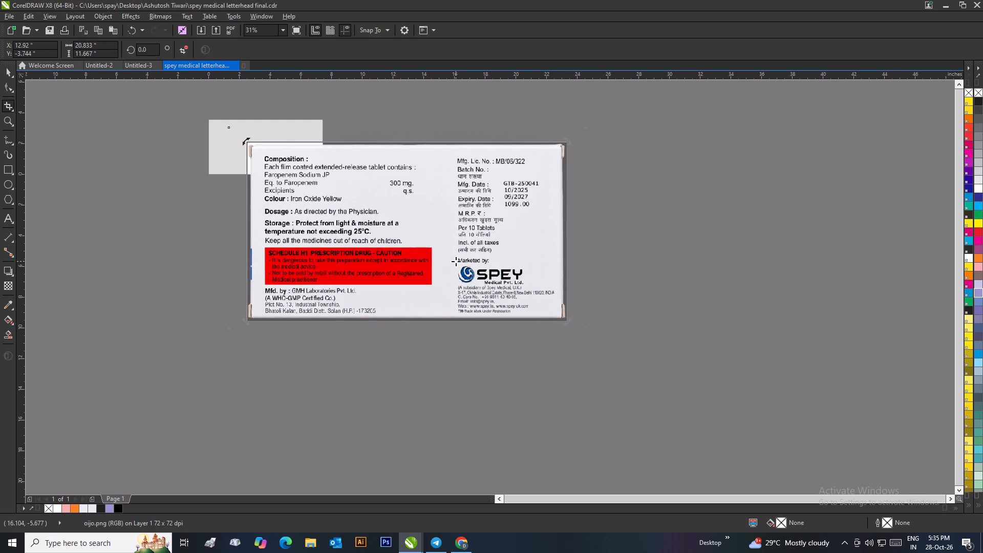
click(6, 68)
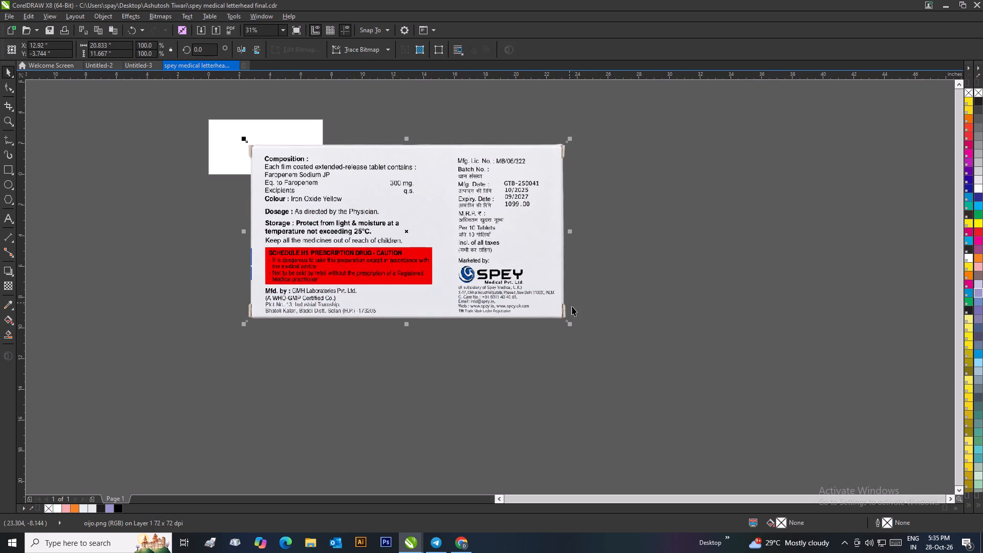
Scale the cropped image to about 11.2 by 6.27 inches and move it down, below the page.
drag(571, 324, 423, 326)
drag(354, 216, 369, 271)
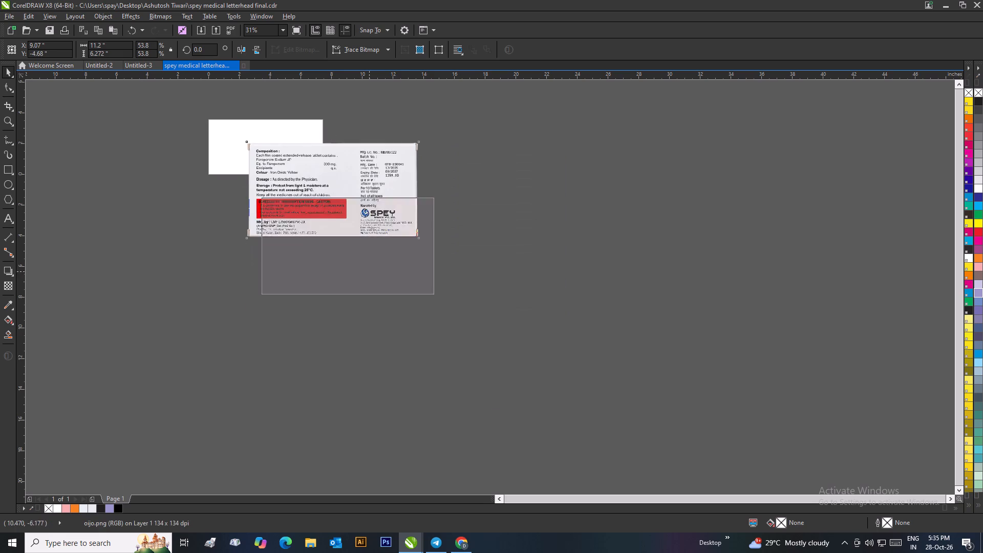
drag(369, 271, 369, 283)
Draw a rectangle about 2.45 by 0.72 inches covering the SPEY Medical Pvt. Ltd. logo under "Marketed by:".
scroll(380, 263, up, 1)
scroll(540, 355, up, 1)
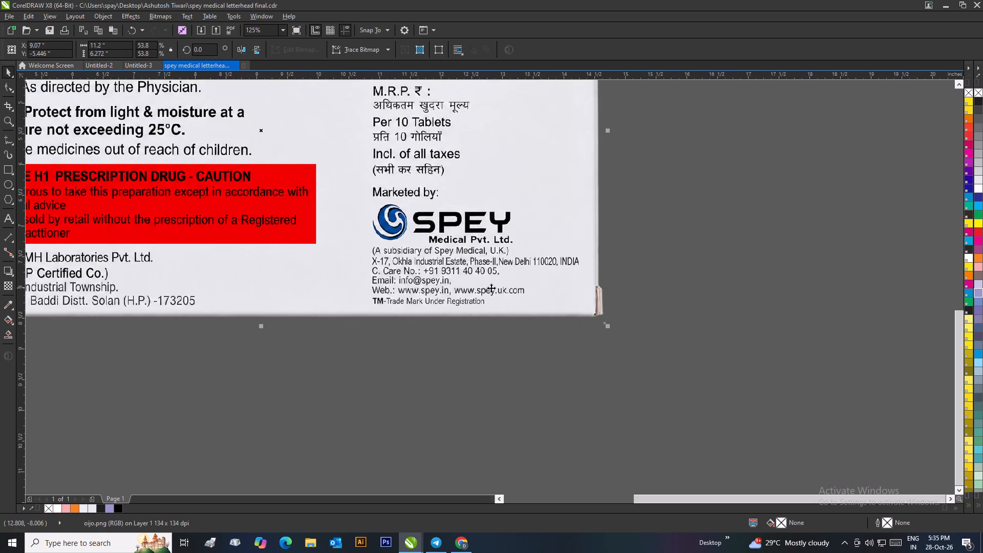
click(8, 171)
scroll(446, 262, up, 1)
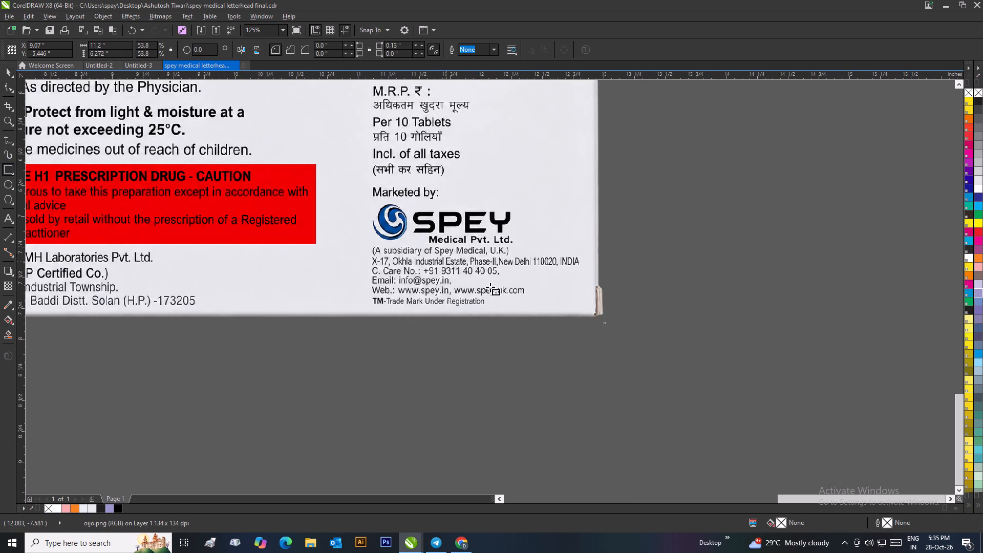
drag(335, 166, 429, 223)
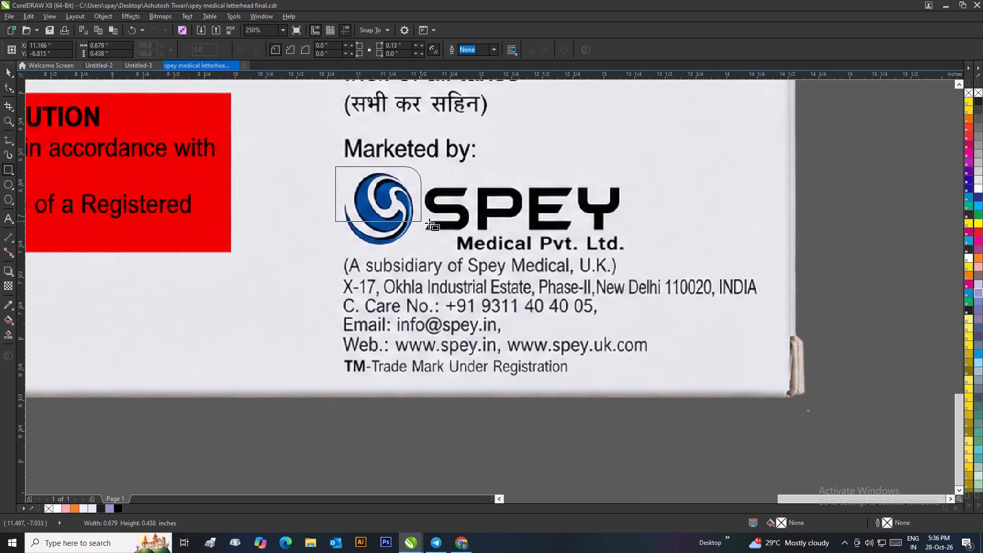
drag(429, 223, 637, 254)
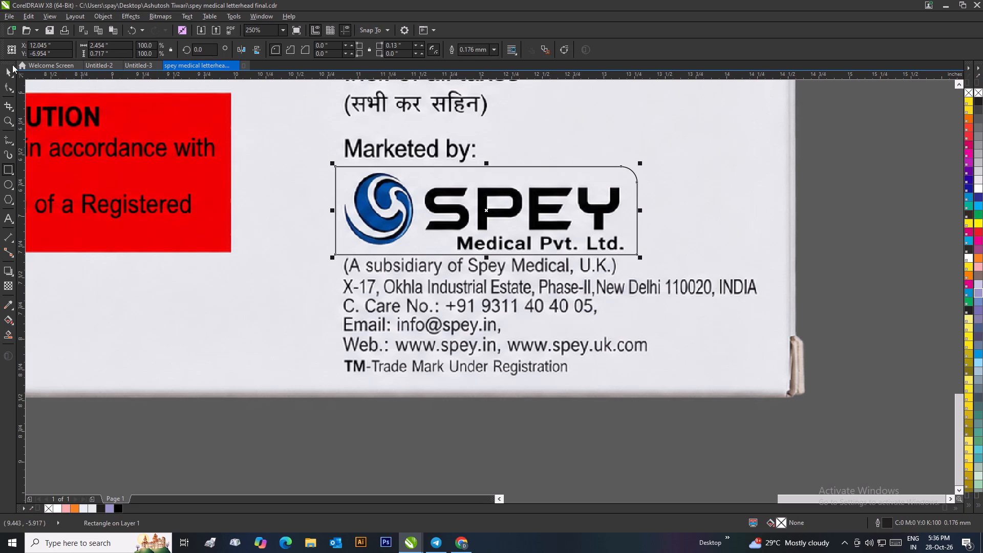
Fill the rectangle over the logo with the light grey sampled from the carton background, RGB 231, 234, 235.
click(11, 72)
click(9, 297)
click(11, 300)
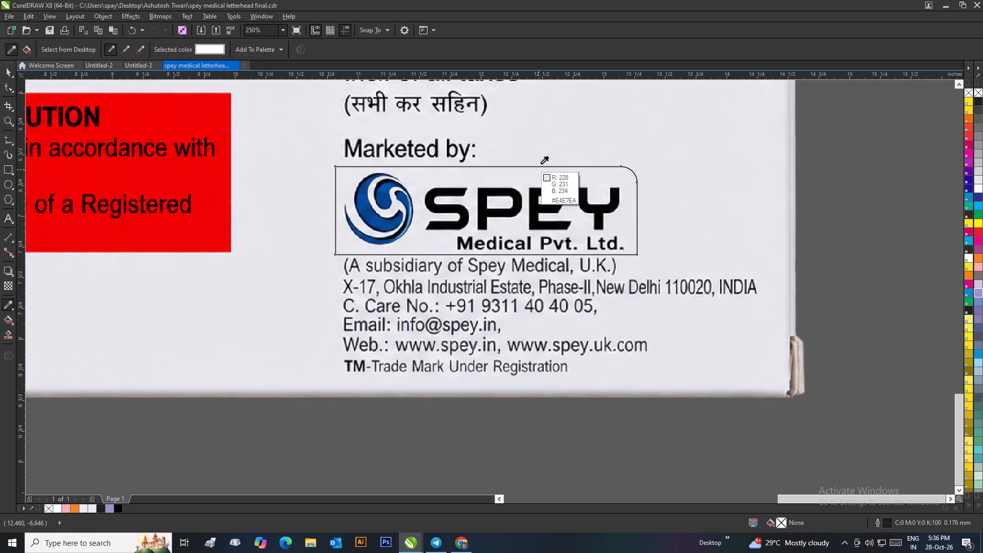
click(561, 137)
click(546, 172)
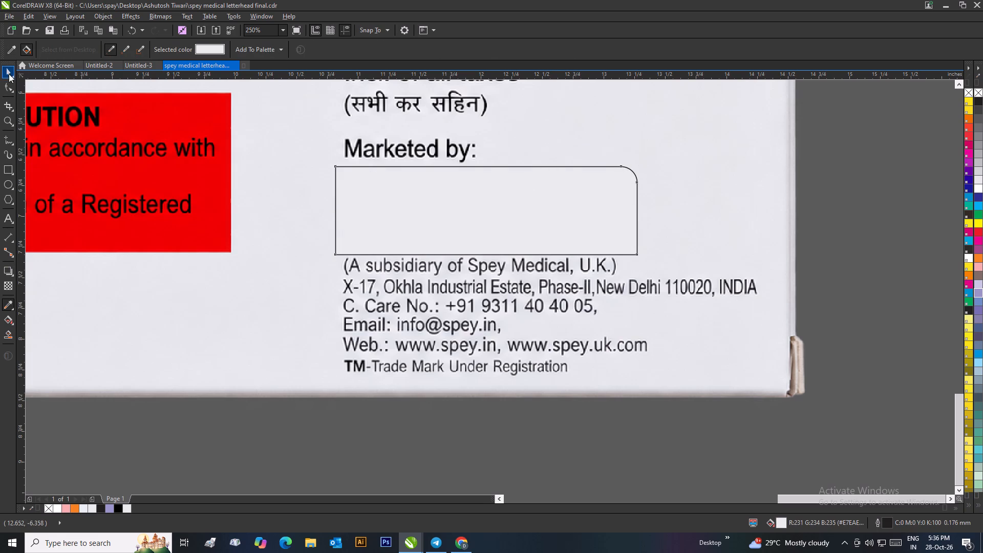
Set the cover rectangle's outline width to None.
click(3, 70)
click(494, 50)
click(483, 64)
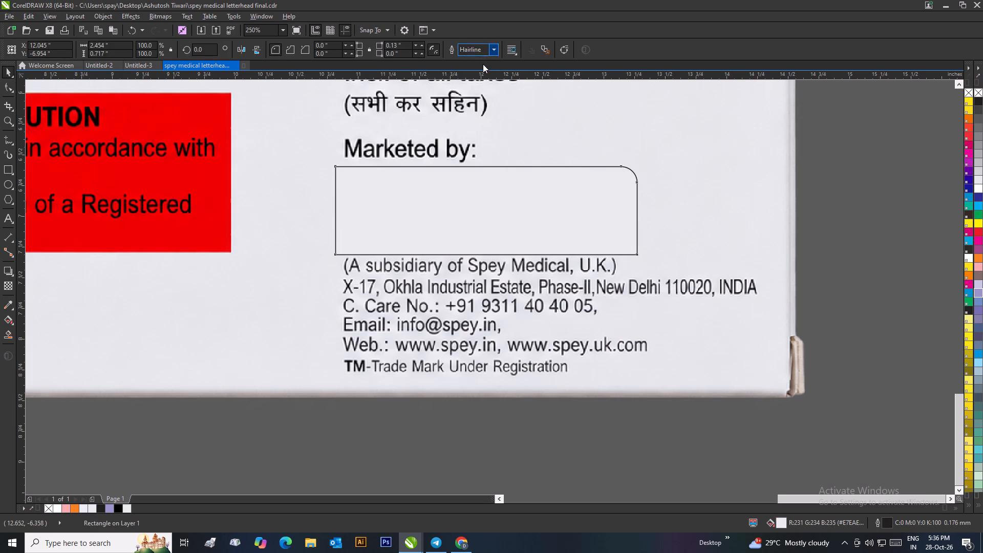
click(492, 52)
click(487, 57)
scroll(440, 124, down, 1)
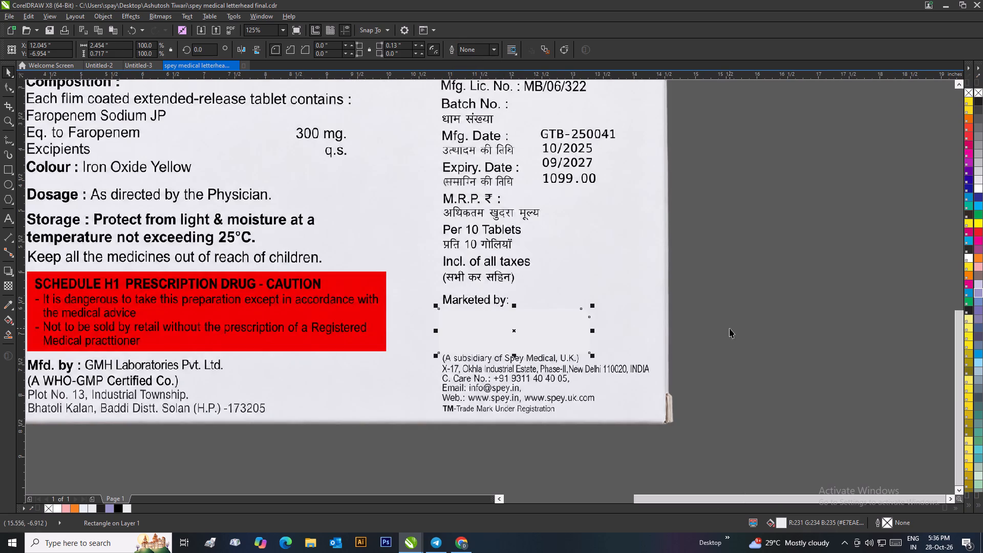
click(730, 328)
Check the open documents Untitled-3 and Untitled-2 for logo artwork to reuse on the carton back.
scroll(534, 357, up, 1)
scroll(488, 284, down, 3)
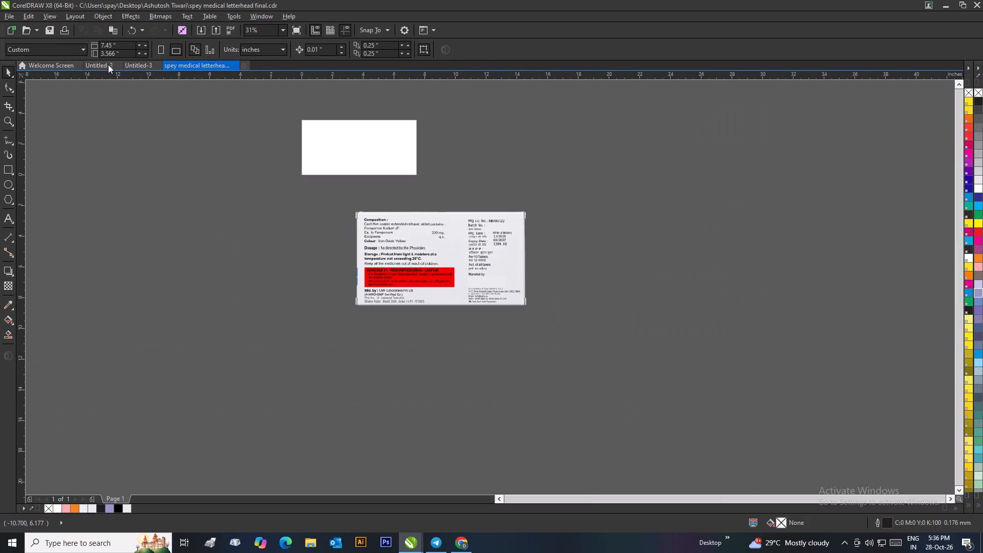
click(131, 62)
click(106, 63)
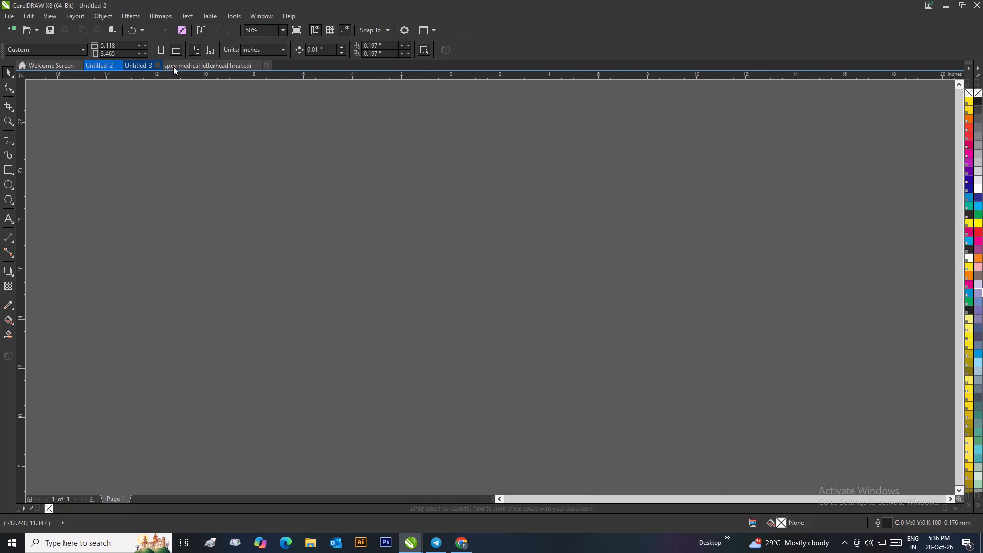
click(215, 65)
scroll(295, 118, down, 1)
scroll(554, 329, up, 2)
scroll(488, 284, down, 2)
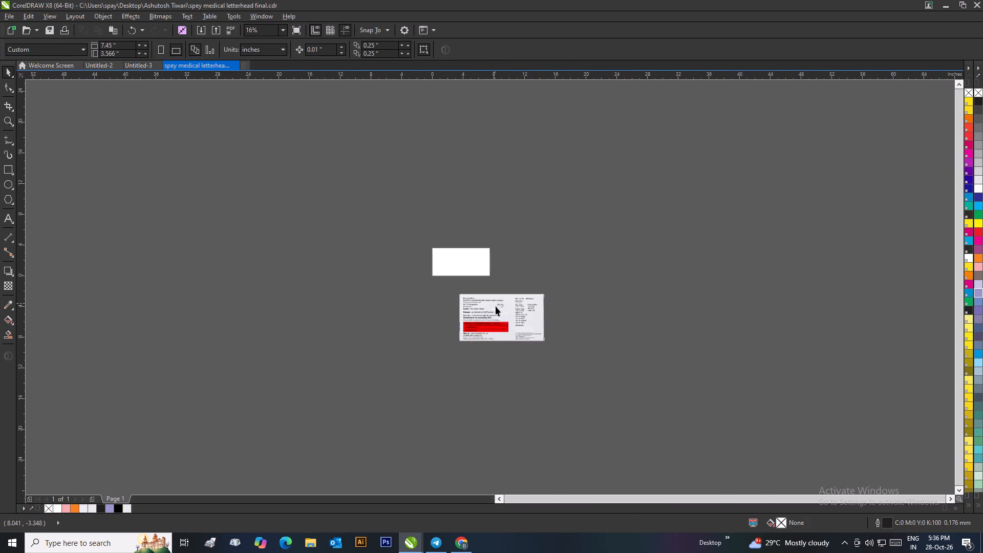
scroll(509, 325, up, 2)
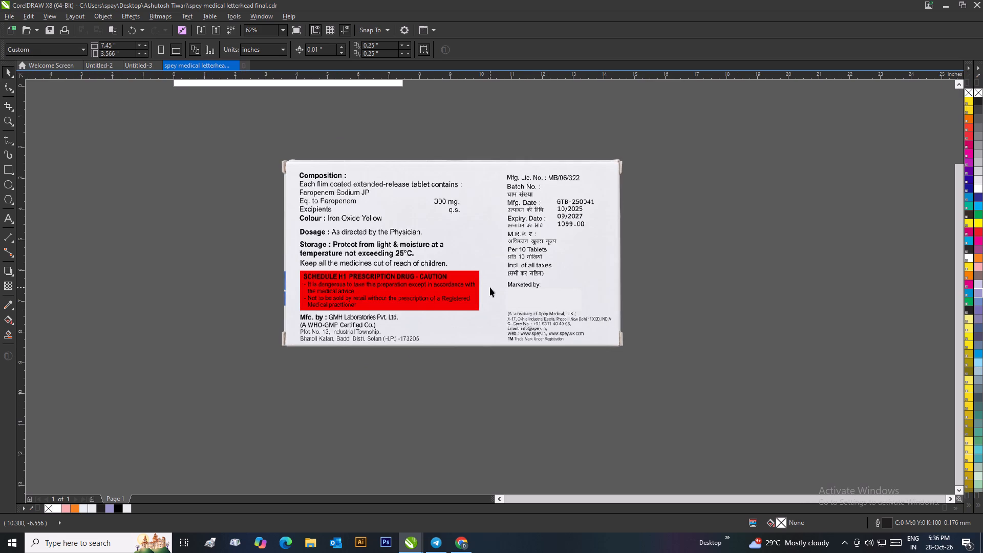
key(ctrl+o)
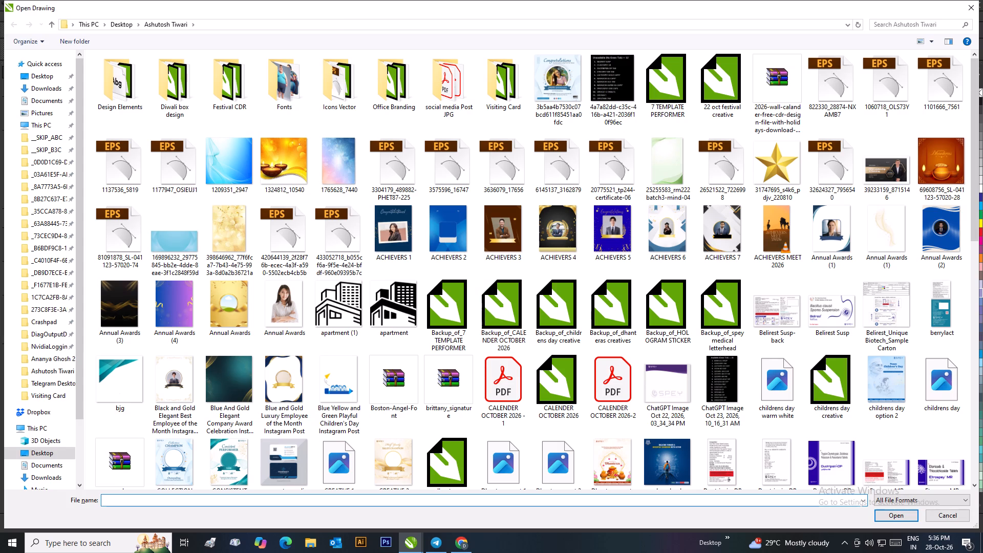
click(955, 517)
Group the carton-back image with its cover rectangle and copy the group.
scroll(469, 211, down, 2)
drag(560, 261, 356, 362)
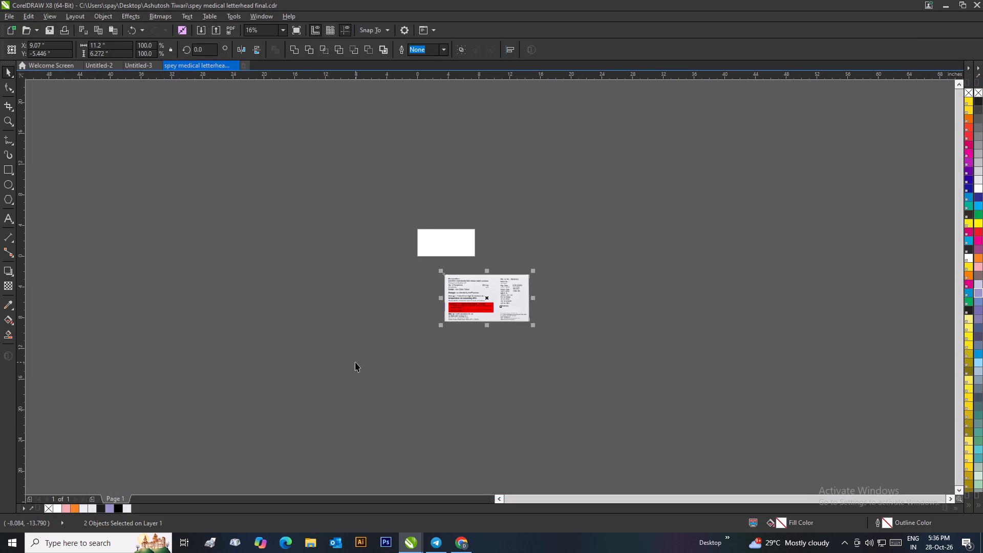
key(ctrl+g)
right_click(486, 308)
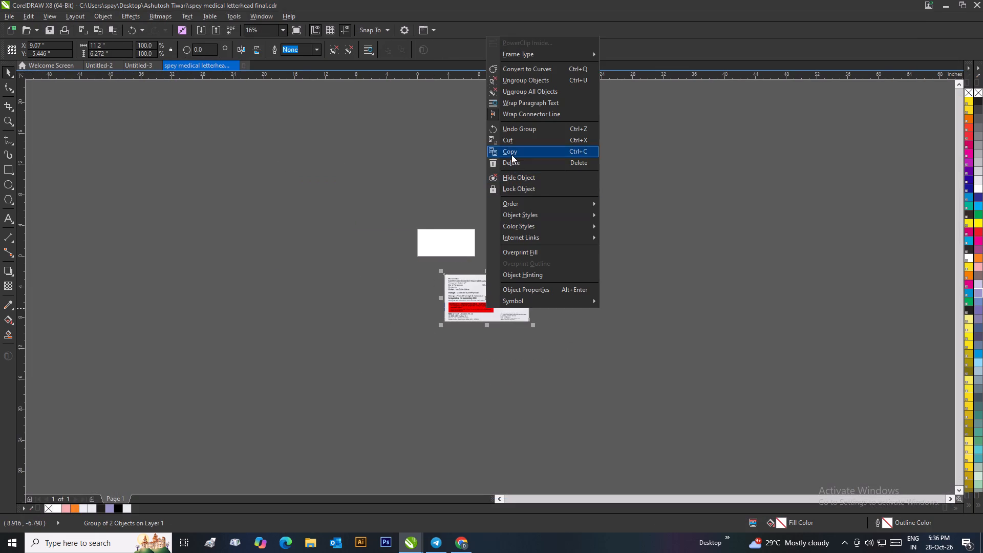
click(511, 155)
click(511, 154)
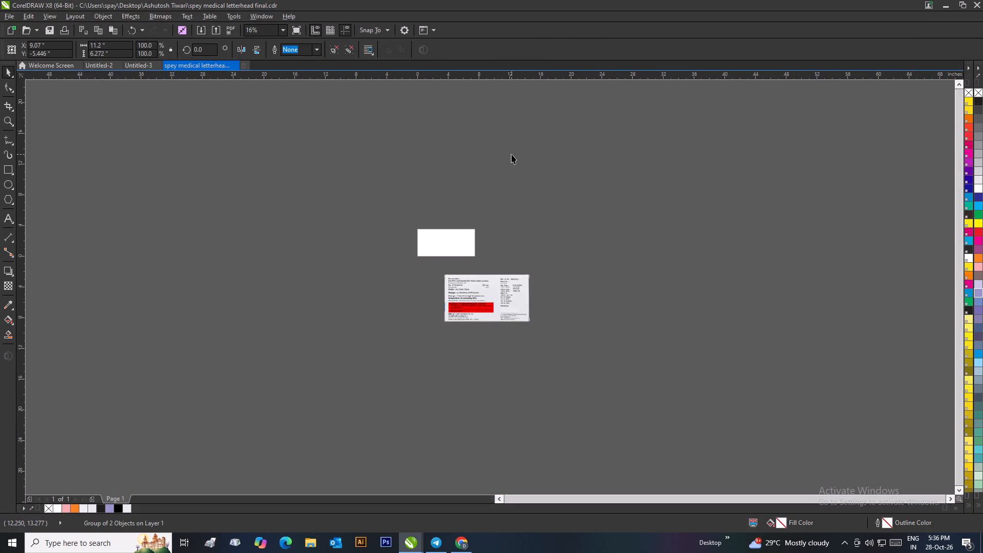
Undo repeatedly until the deleted Speyfaro-ER front carton group is back on the page.
key(ctrl+z)
key(ctrl+z)
key(ctrl+z)
key(ctrl+z)
key(ctrl+z)
key(ctrl+z)
key(ctrl+z)
key(ctrl+z)
key(ctrl+z)
key(ctrl+z)
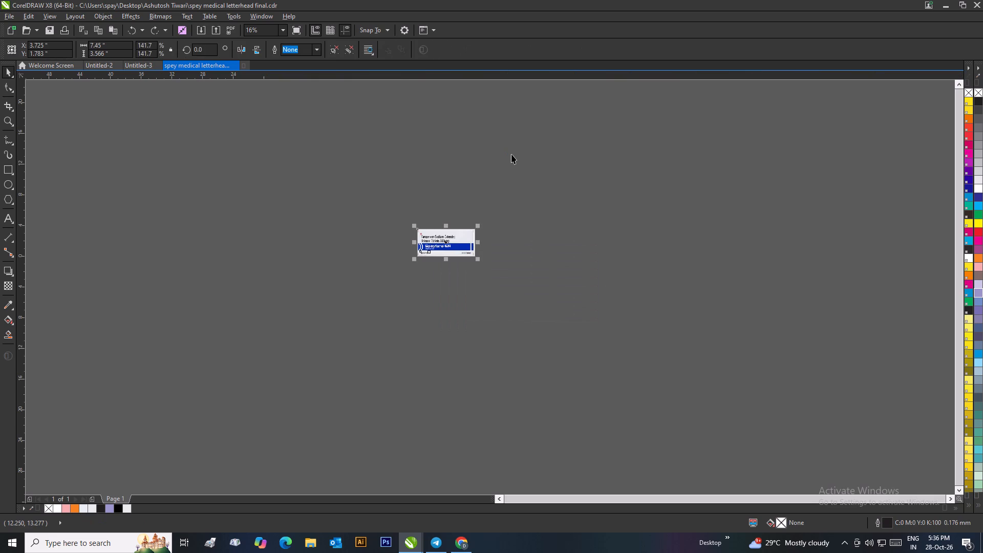
Paste the carton-back group and place it to the right of the front carton, clear of the page.
click(511, 154)
scroll(469, 246, up, 1)
scroll(490, 288, up, 1)
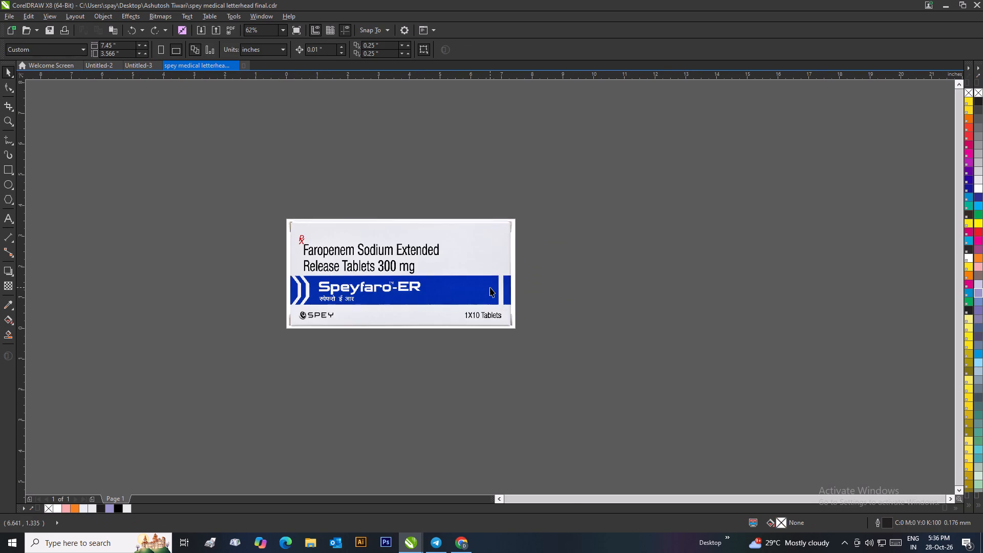
scroll(490, 287, up, 1)
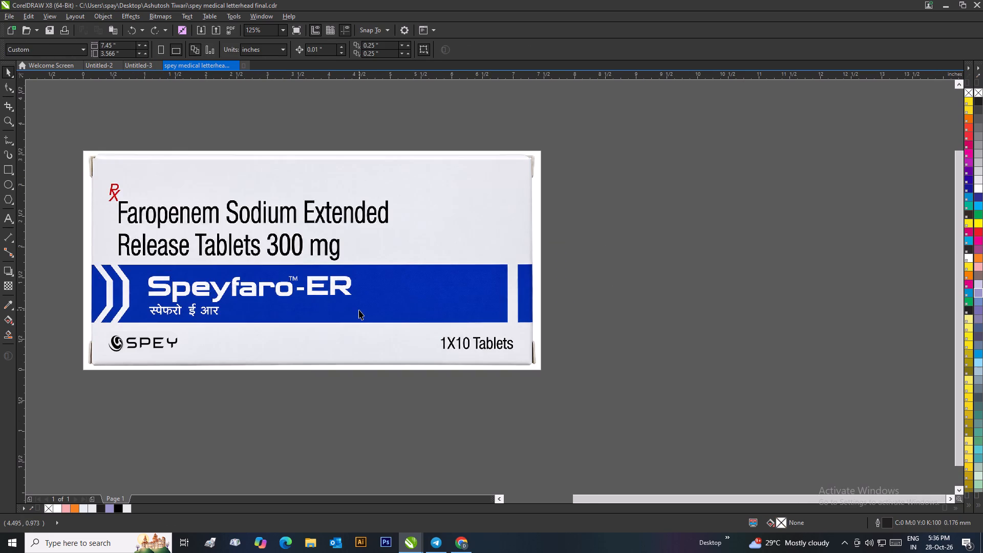
key(ctrl+v)
scroll(362, 294, down, 4)
drag(515, 344, 565, 282)
scroll(563, 299, up, 1)
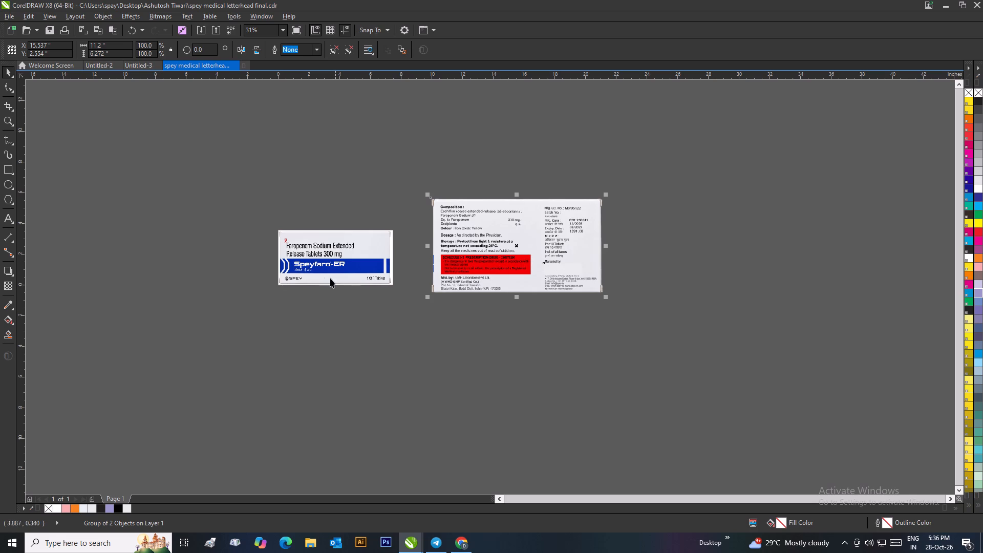
Ungroup all objects in the front carton group.
click(302, 277)
right_click(296, 278)
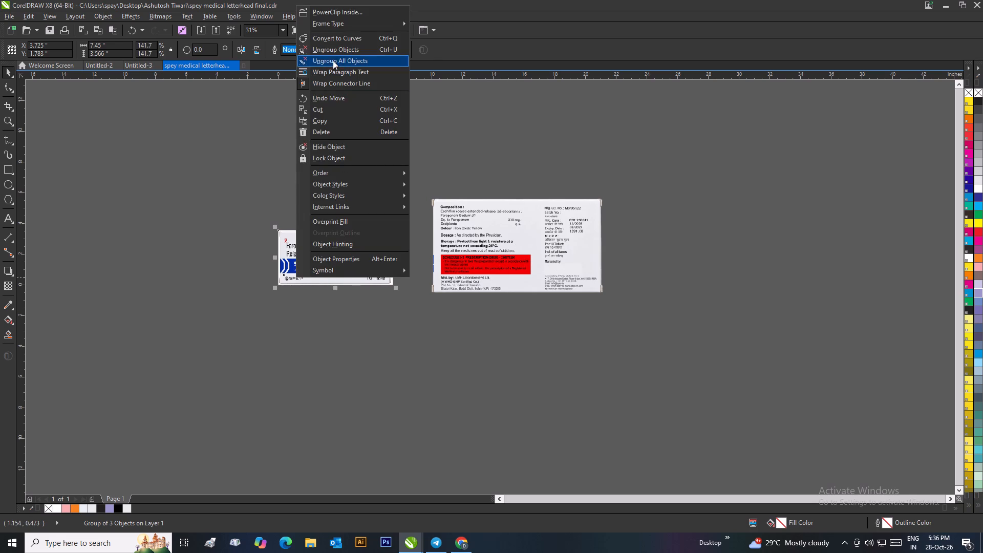
click(333, 60)
click(335, 124)
Move the black SPEY logo off the front carton to just below the carton back's address block.
click(295, 279)
drag(292, 276, 524, 264)
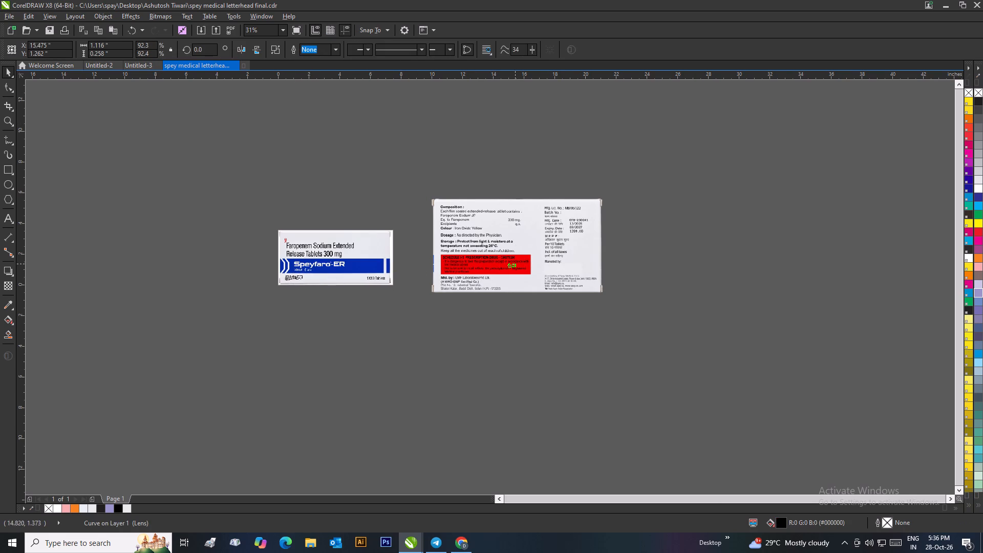
drag(524, 264, 554, 271)
scroll(555, 280, up, 3)
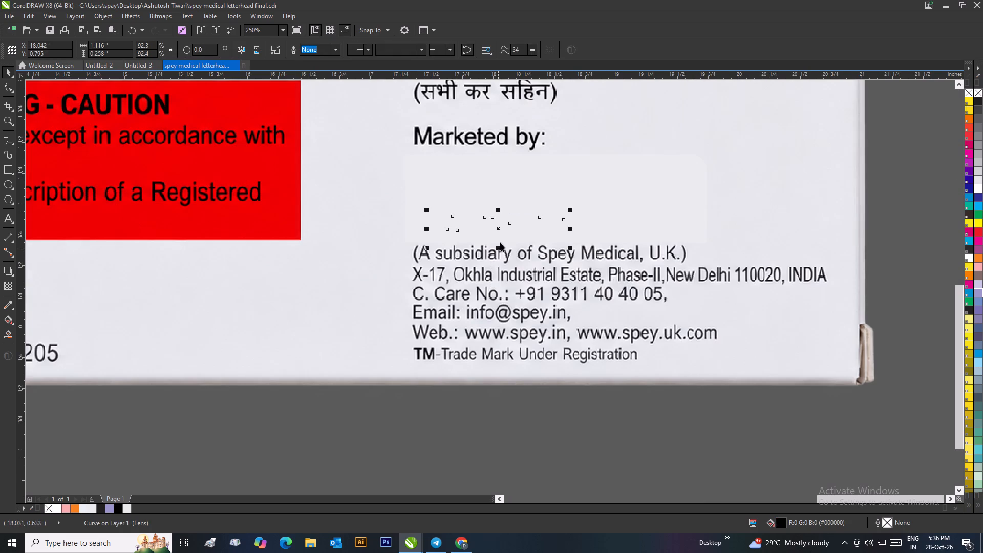
drag(498, 229, 491, 416)
Place a copy of the SPEY logo on the blank patch under "Marketed by:" and delete the original below the carton.
drag(491, 415, 492, 229)
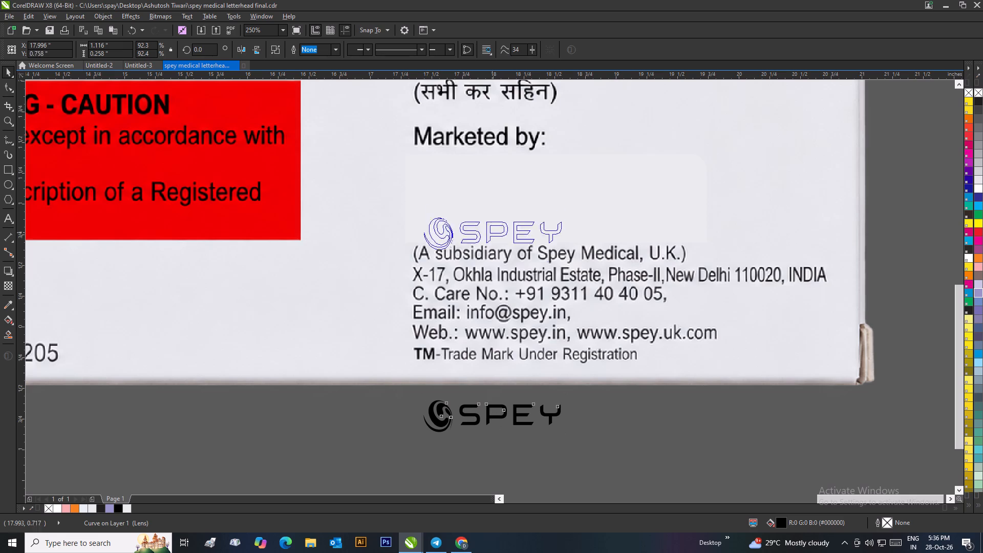
drag(492, 229, 490, 193)
right_click(490, 193)
click(494, 418)
key(Delete)
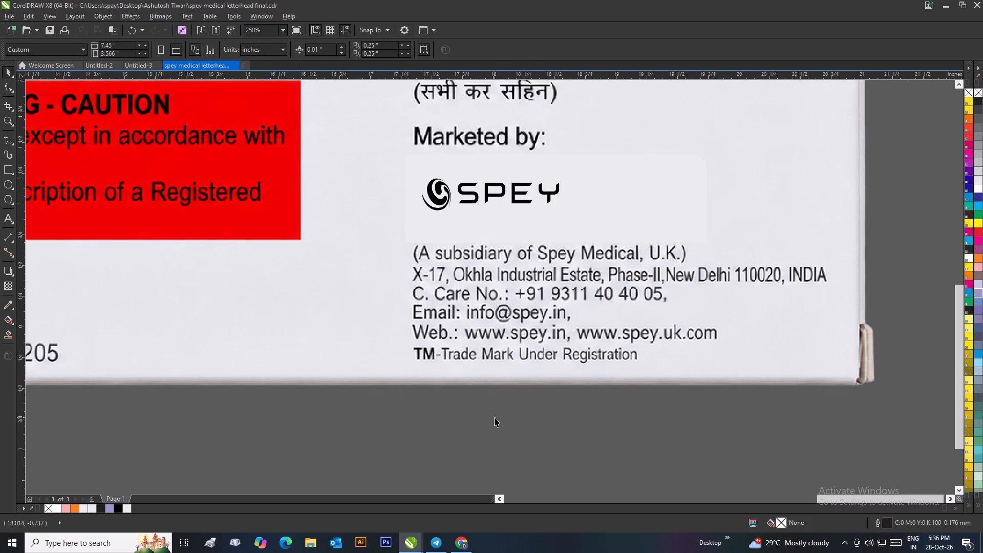
Delete all the front carton objects from the page, leaving only the carton back.
scroll(500, 416, down, 2)
scroll(239, 244, down, 1)
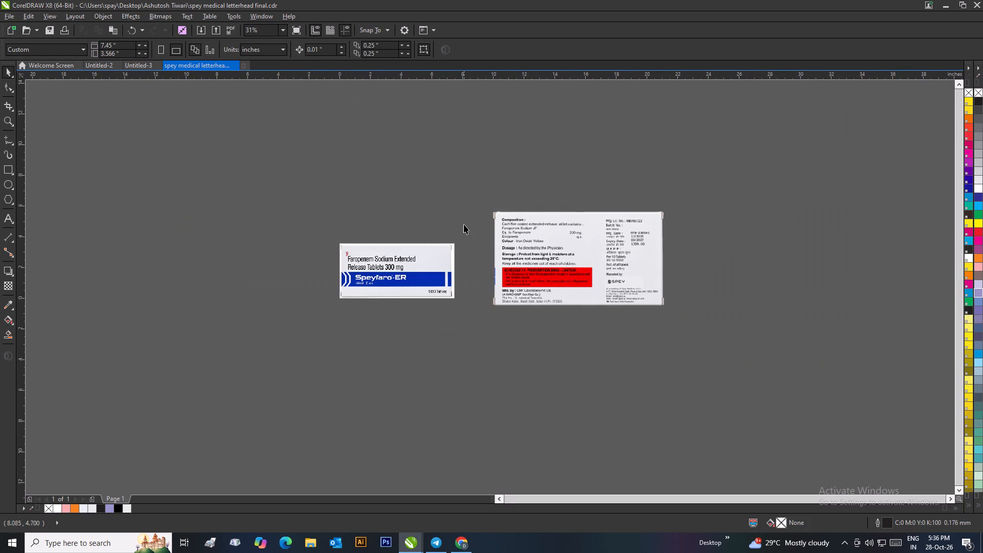
drag(464, 224, 267, 343)
key(Delete)
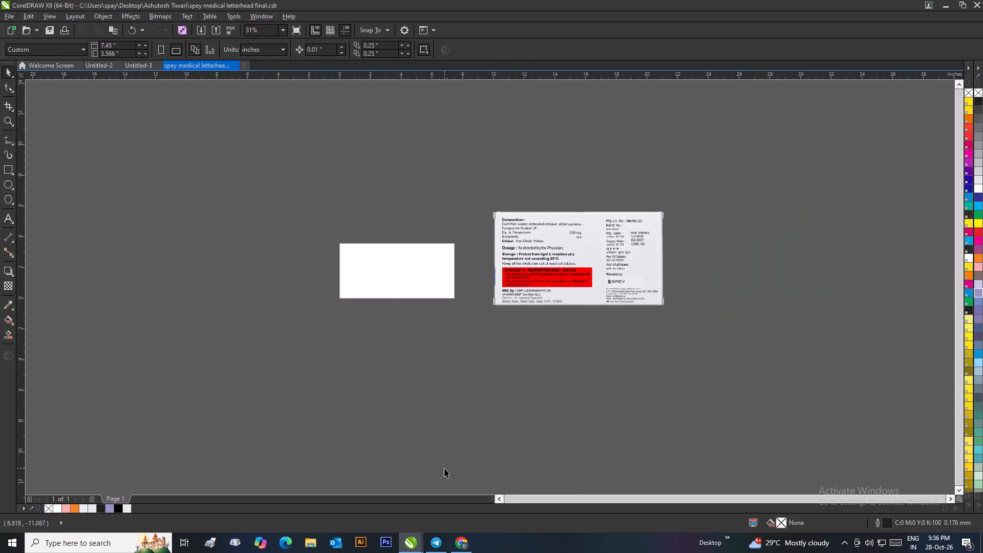
click(456, 450)
Align the SPEY logo on the carton back with the address text's left edge and enlarge it slightly to about 1.16 in wide.
scroll(619, 286, up, 2)
scroll(482, 282, up, 1)
drag(482, 267, 476, 273)
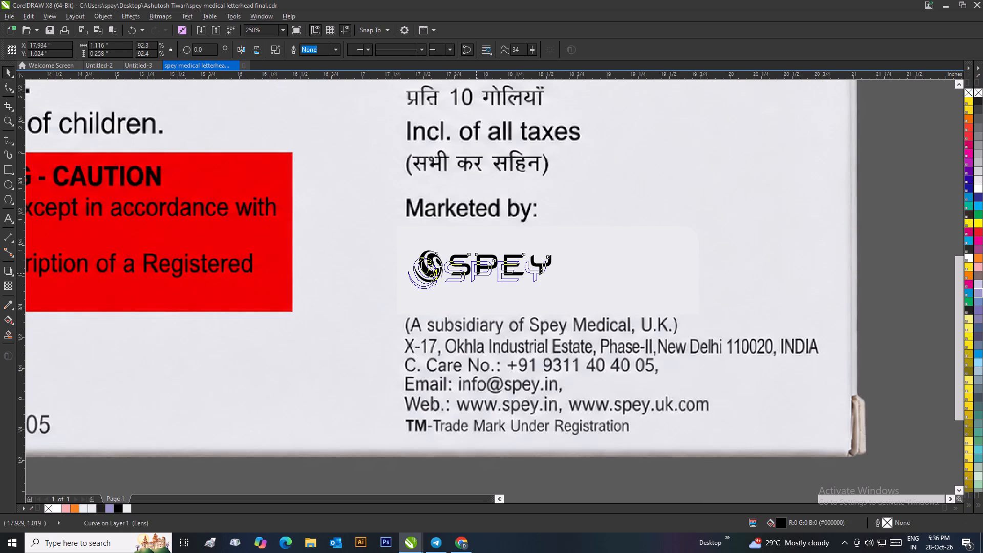
drag(476, 273, 474, 275)
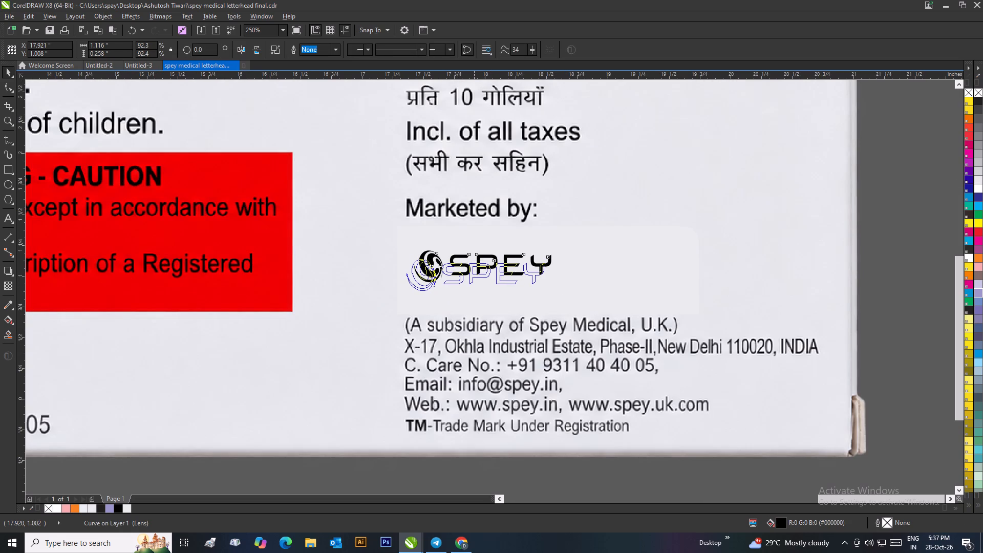
drag(474, 275, 475, 276)
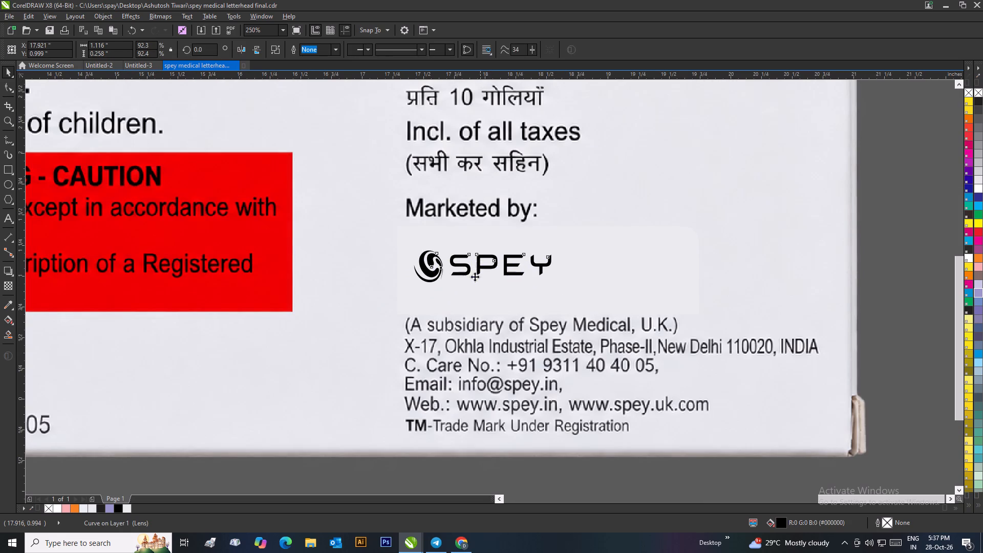
drag(548, 295, 553, 298)
scroll(543, 300, down, 2)
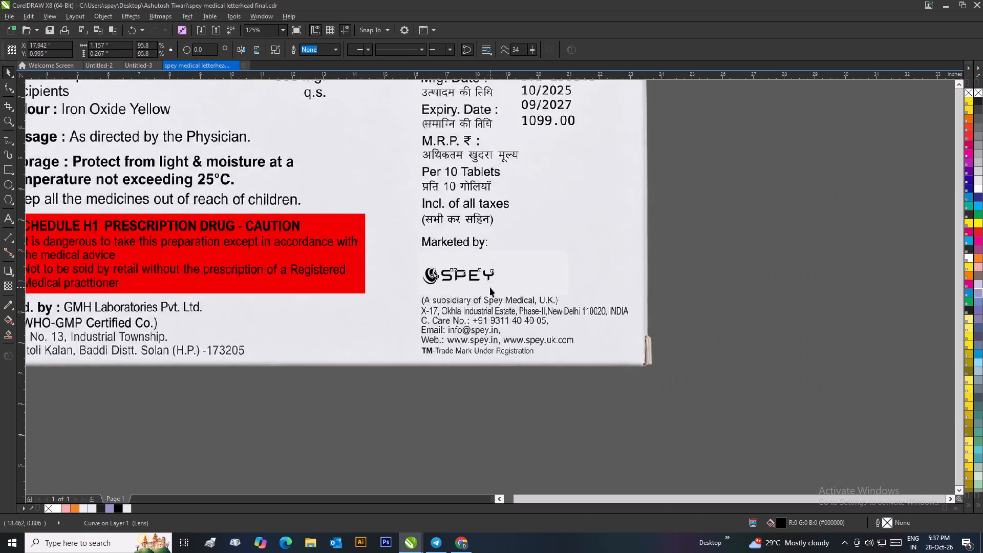
click(594, 288)
click(593, 286)
scroll(484, 287, up, 3)
click(441, 252)
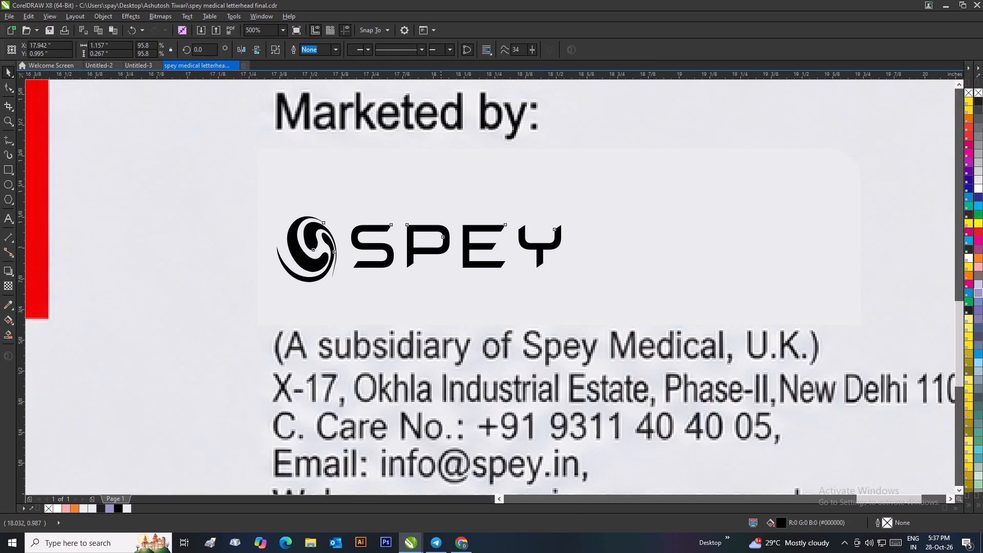
scroll(440, 253, down, 2)
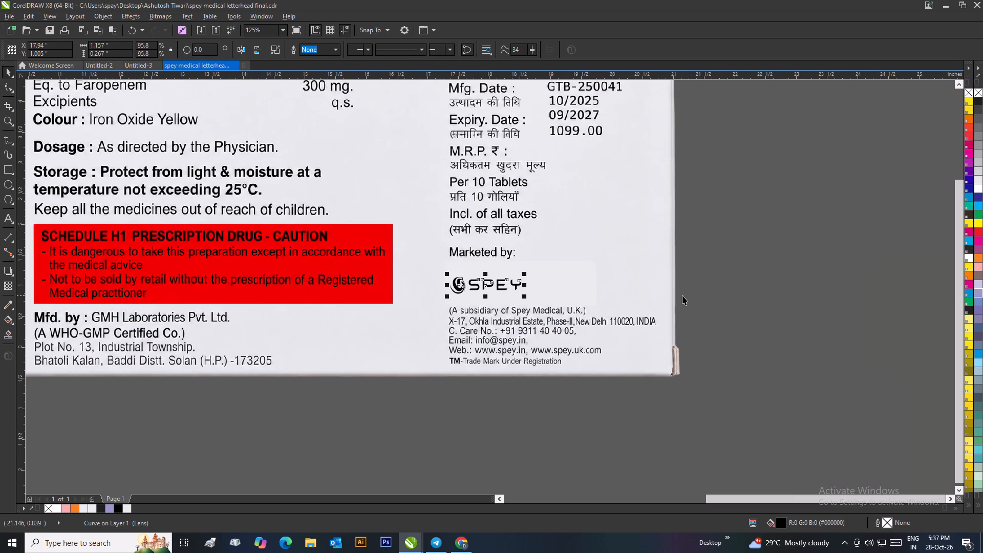
click(682, 295)
scroll(615, 302, down, 2)
click(539, 279)
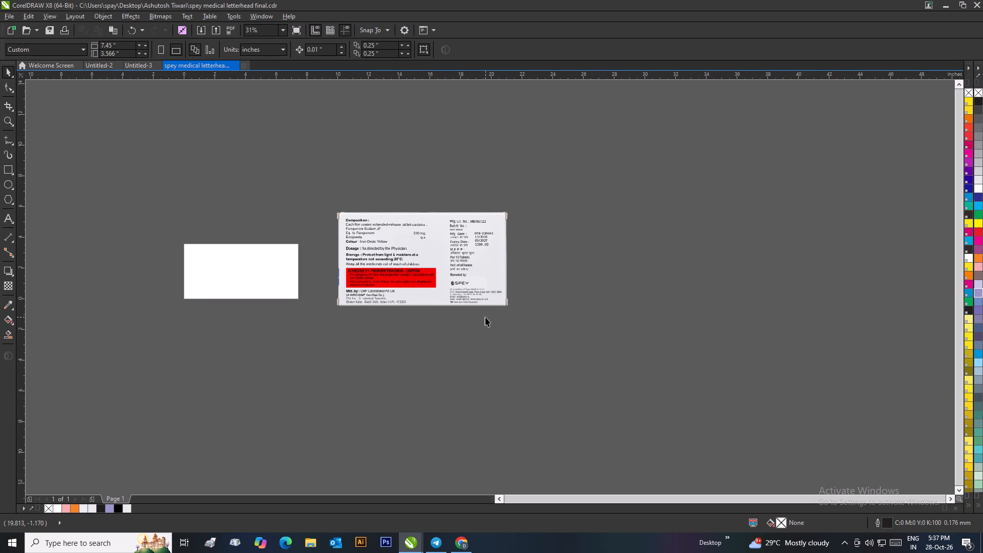
Move the SPEY logo up on its blank patch to sit directly beneath "Marketed by:".
scroll(472, 304, up, 3)
scroll(490, 287, down, 2)
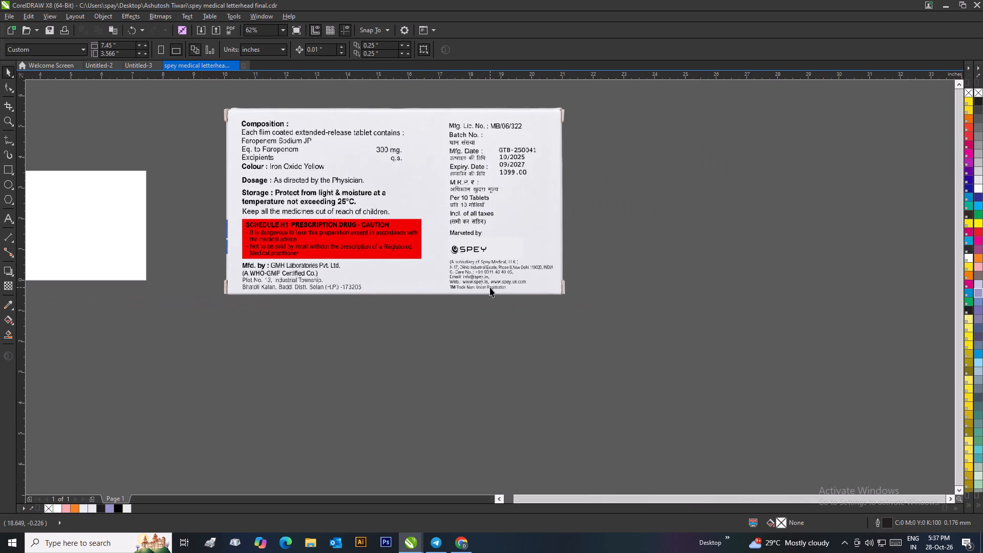
scroll(478, 257, up, 1)
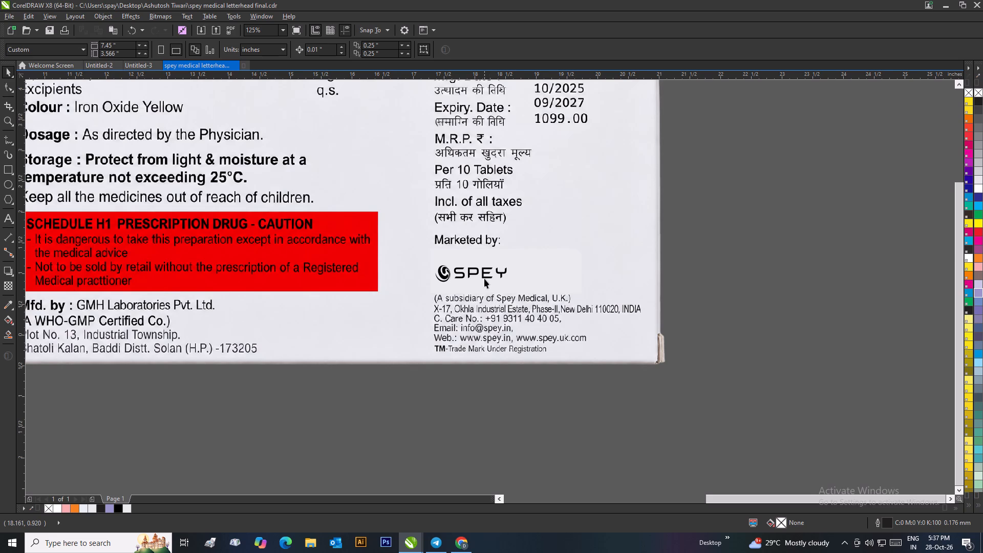
scroll(484, 279, up, 1)
drag(486, 275, 487, 275)
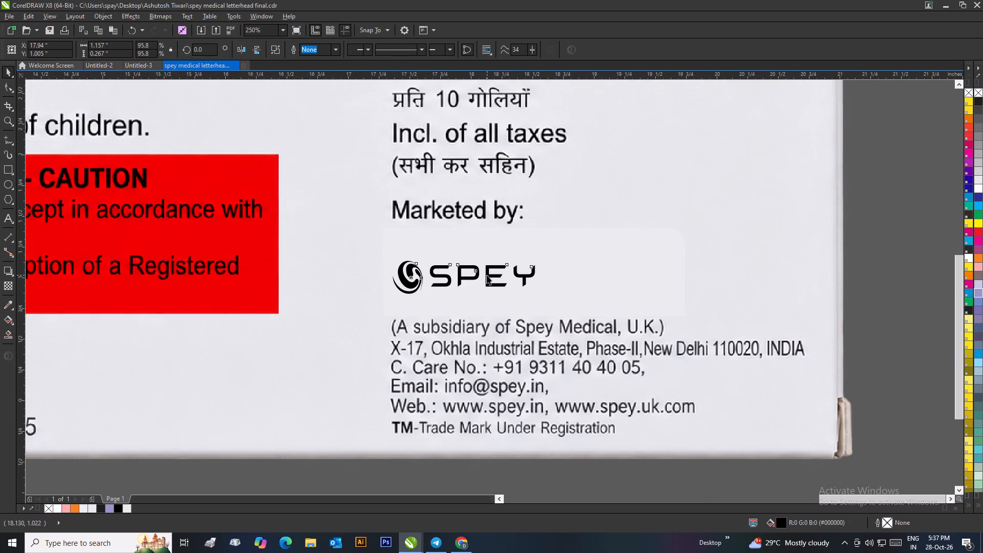
drag(487, 275, 485, 273)
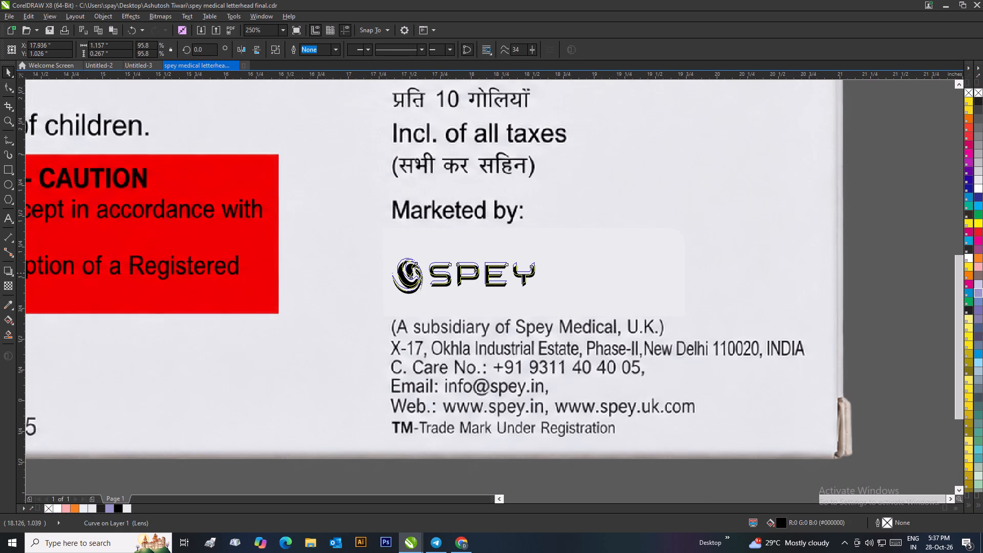
drag(485, 273, 483, 253)
Enlarge the SPEY logo proportionally from its upper-left corner to about 1.96 in wide and 0.45 in high.
drag(537, 279, 558, 305)
key(ctrl+z)
scroll(545, 309, down, 1)
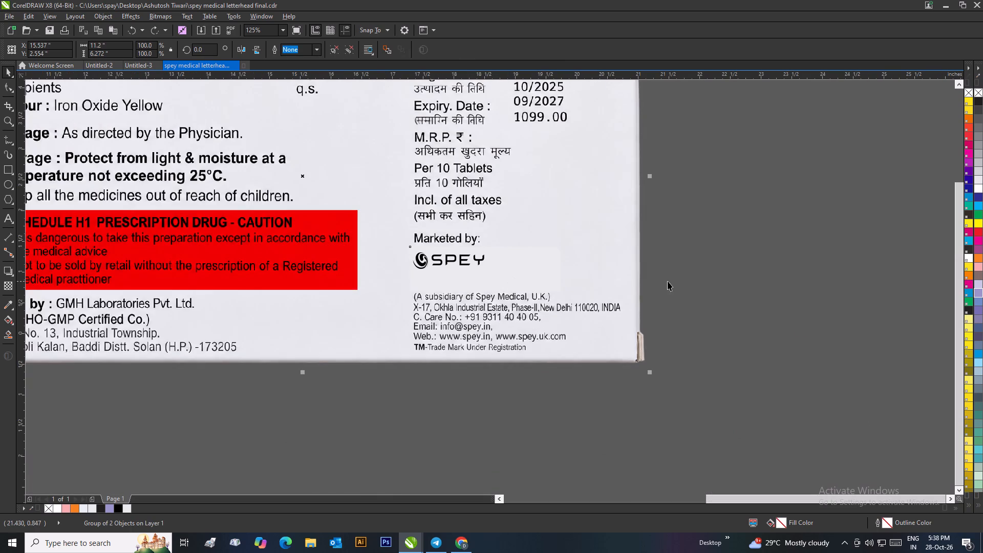
click(668, 281)
click(452, 256)
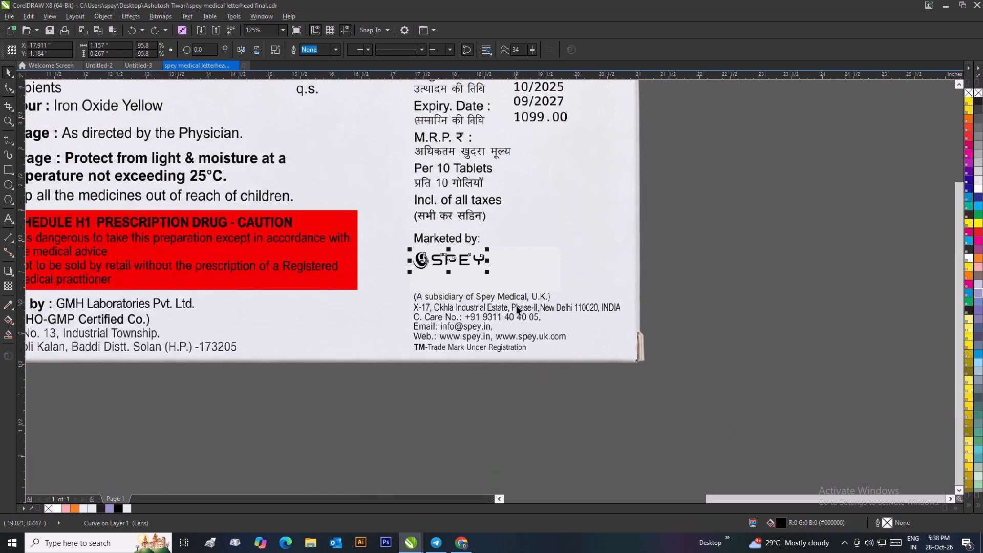
drag(490, 275, 524, 308)
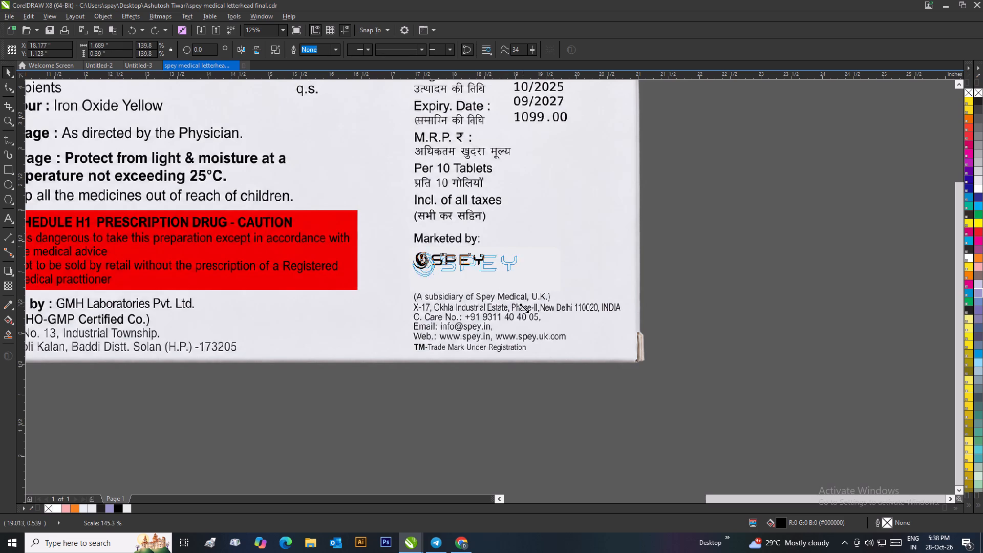
drag(524, 308, 540, 324)
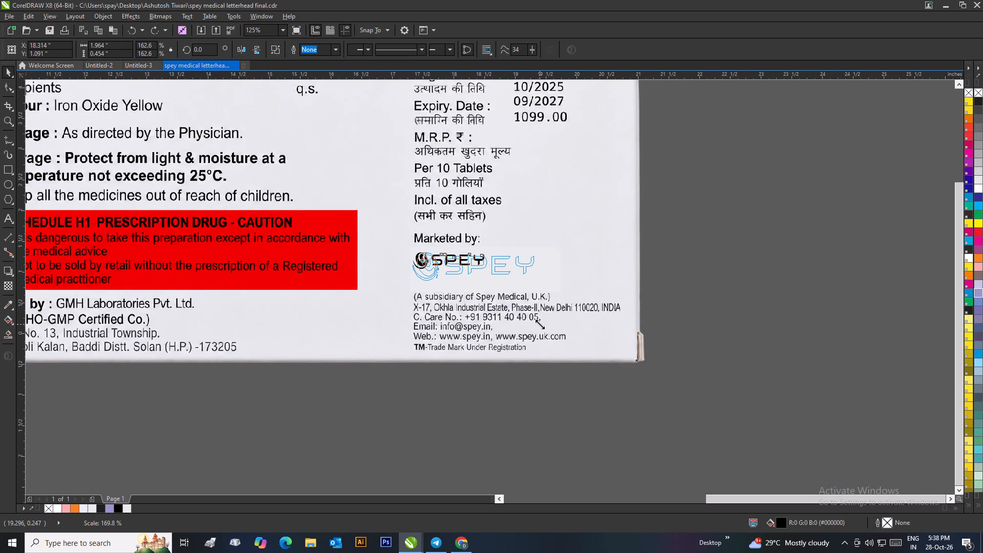
drag(540, 324, 540, 325)
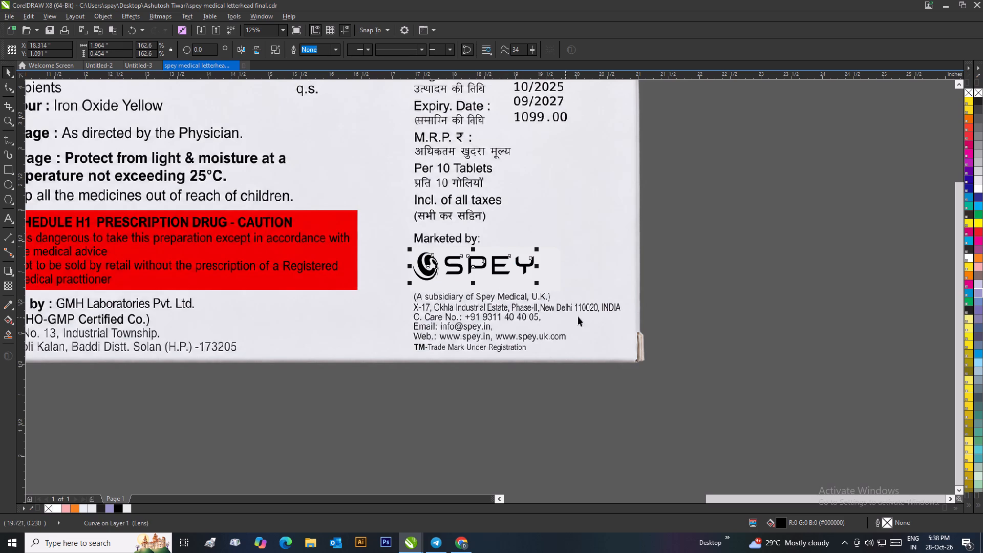
click(689, 327)
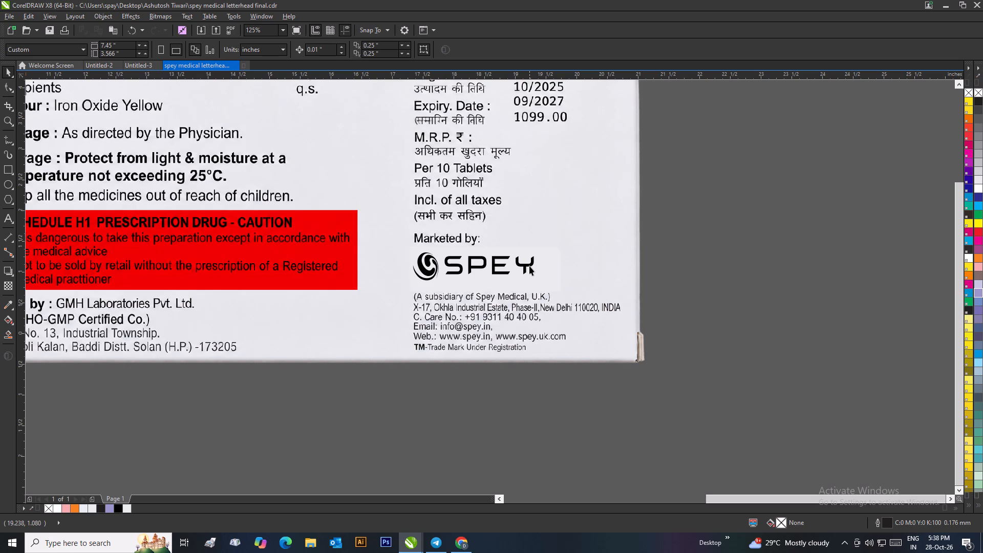
Examine the size and placement of the SPEY logo against the rest of the carton back.
click(682, 288)
click(678, 345)
scroll(507, 331, up, 1)
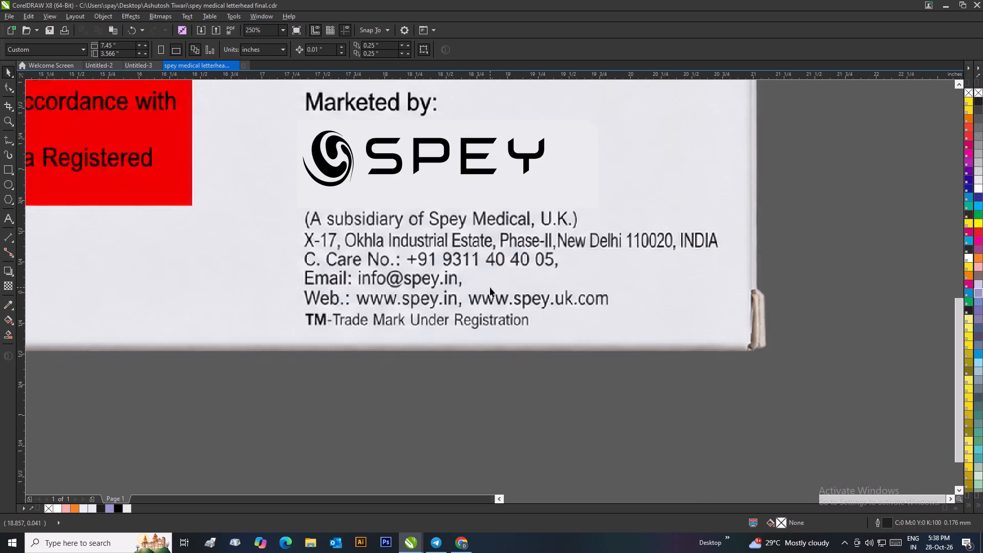
scroll(490, 287, down, 2)
drag(622, 253, 617, 254)
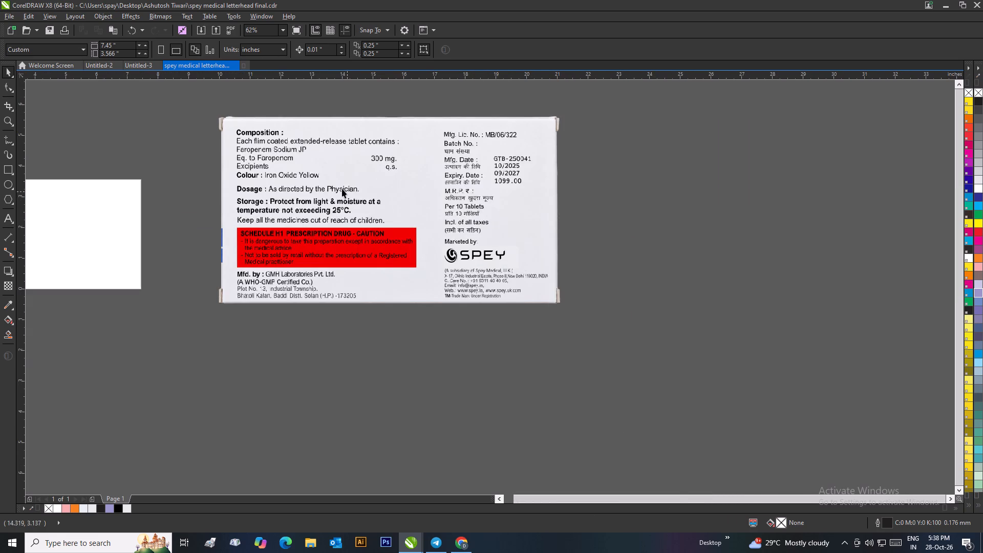
scroll(320, 180, up, 1)
scroll(475, 284, down, 2)
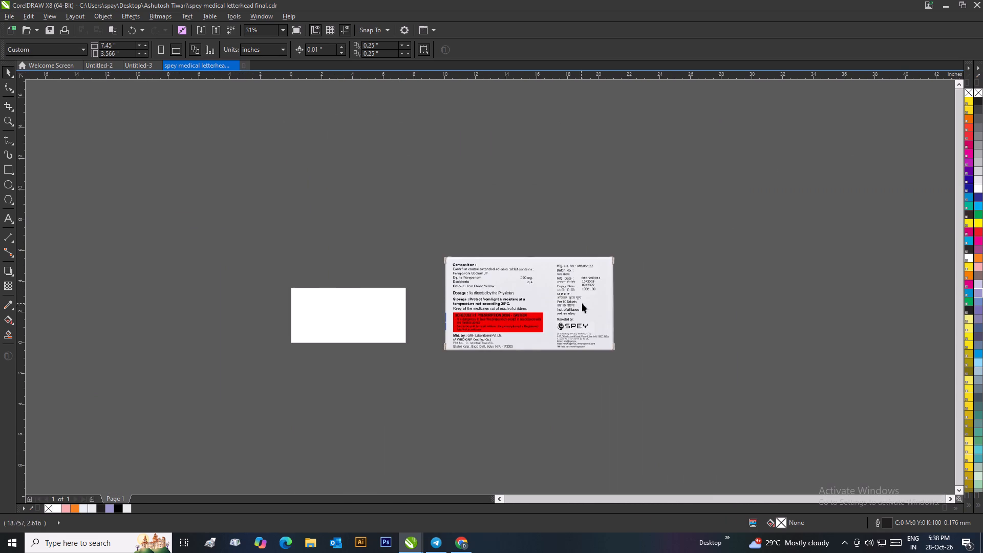
scroll(583, 303, up, 1)
click(568, 275)
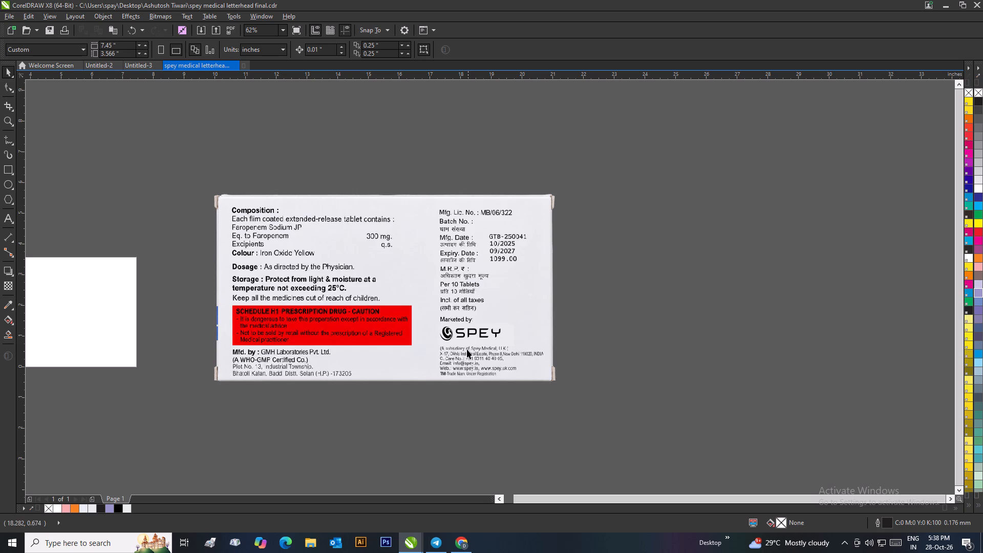
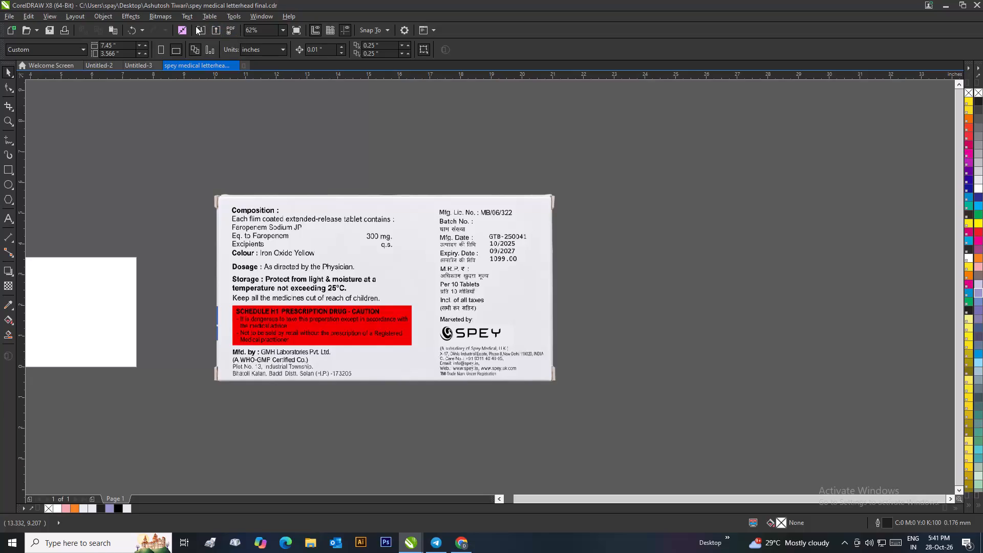
Import the carton back photo IMG_20261021_122516 (2) and move it up over the page and carton back artwork.
click(196, 26)
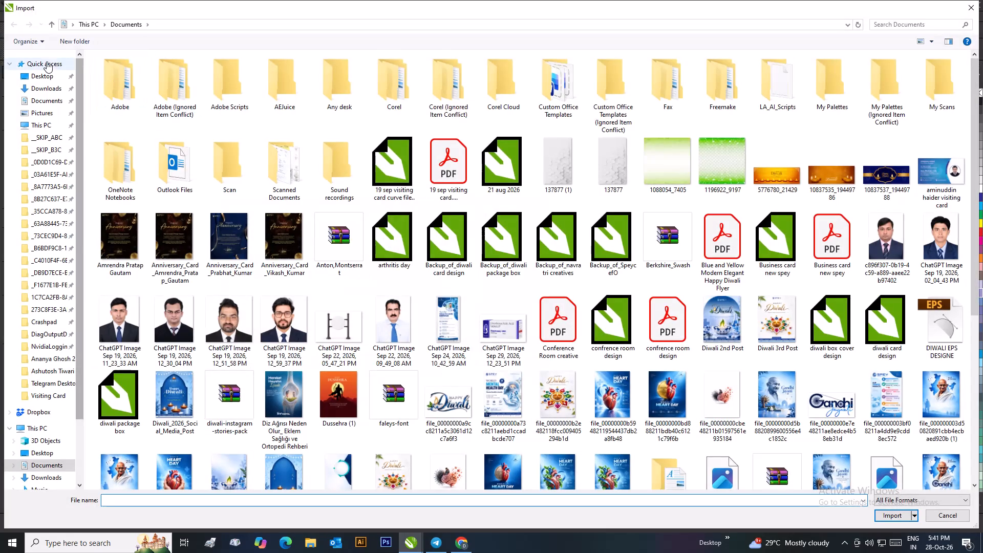
click(46, 60)
click(149, 231)
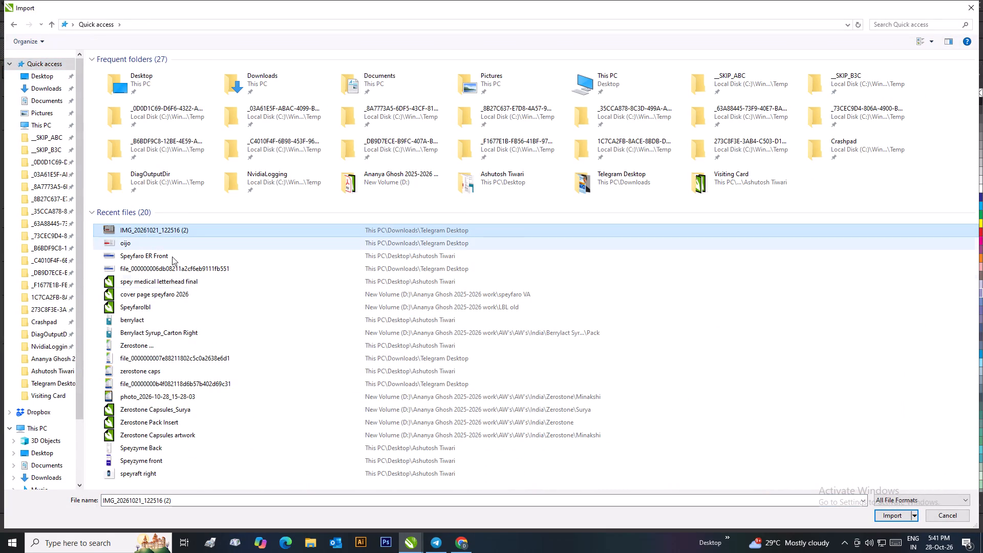
click(894, 513)
click(440, 238)
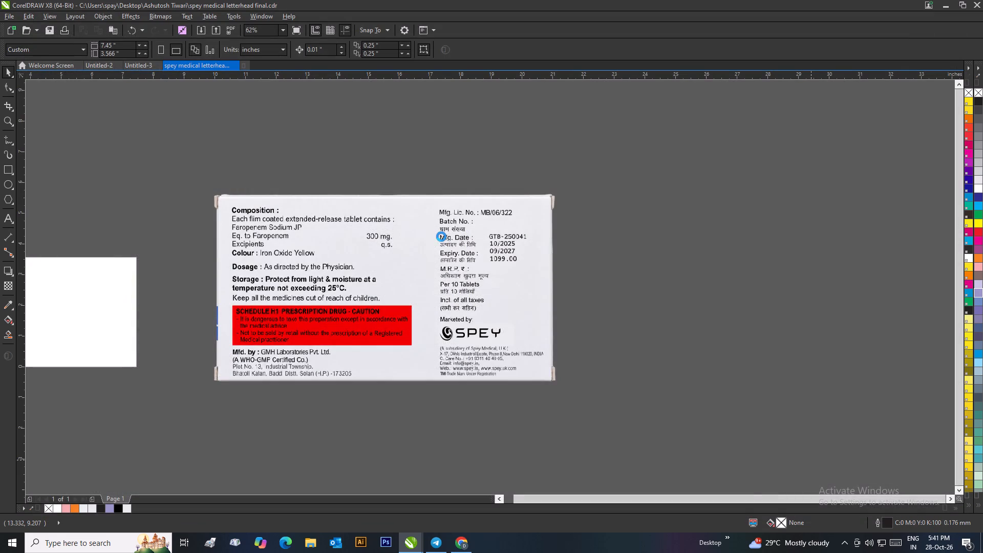
scroll(441, 237, down, 2)
scroll(497, 291, down, 2)
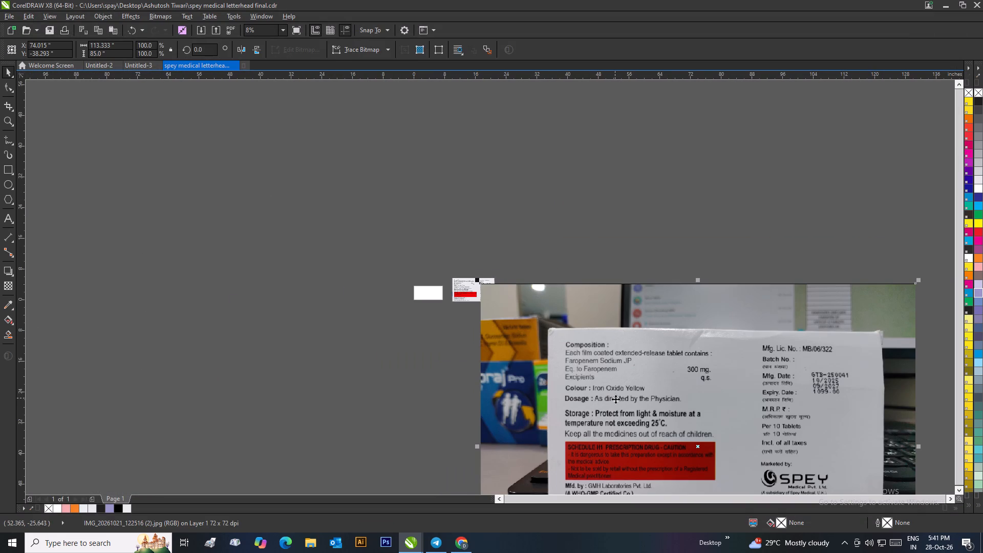
drag(644, 402, 382, 284)
Draw a rectangle about 19.13 in by 5.73 in around the SPEY Medical Pvt. Ltd. logo in the photo.
scroll(444, 315, down, 1)
scroll(538, 325, up, 1)
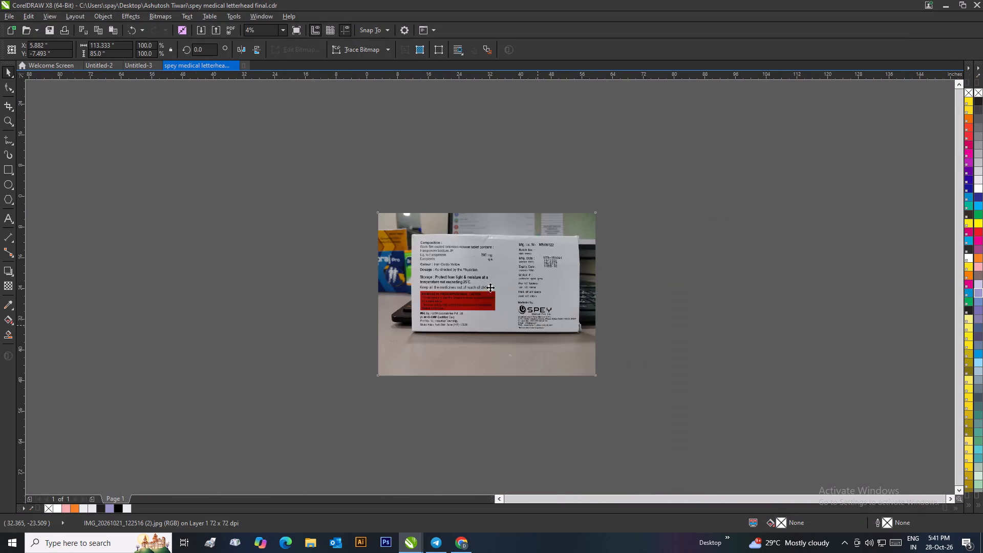
scroll(490, 287, up, 2)
scroll(493, 293, down, 1)
scroll(514, 245, up, 1)
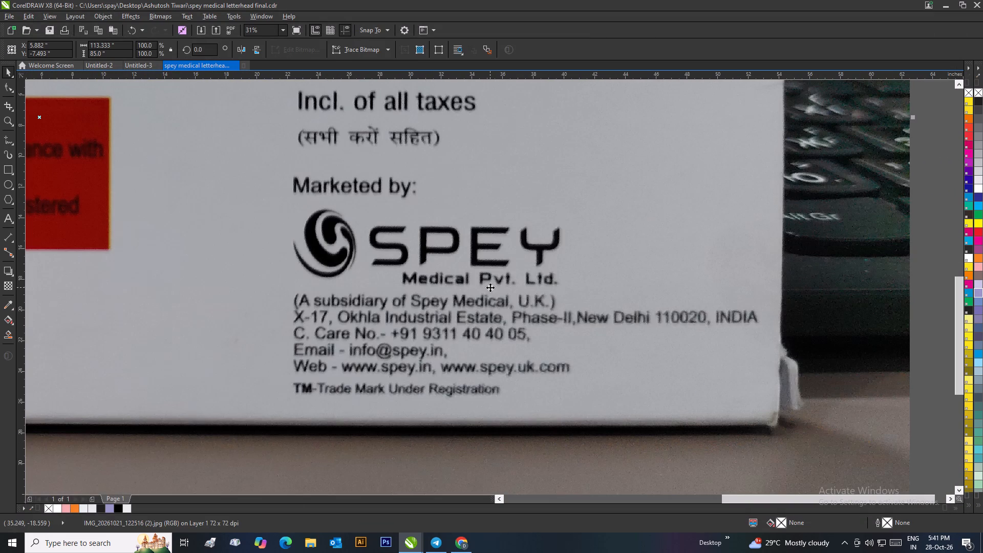
click(9, 169)
drag(282, 203, 300, 220)
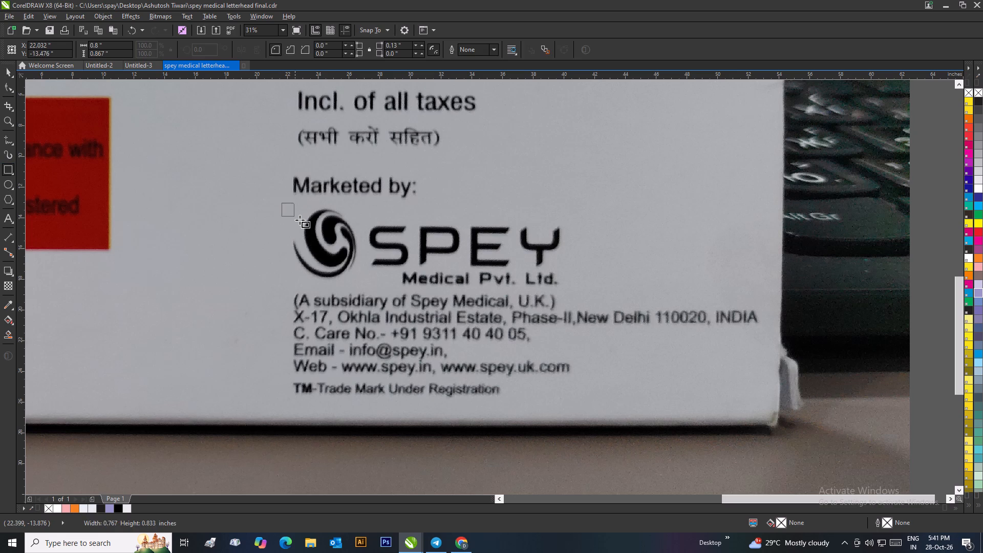
drag(300, 220, 575, 291)
click(10, 74)
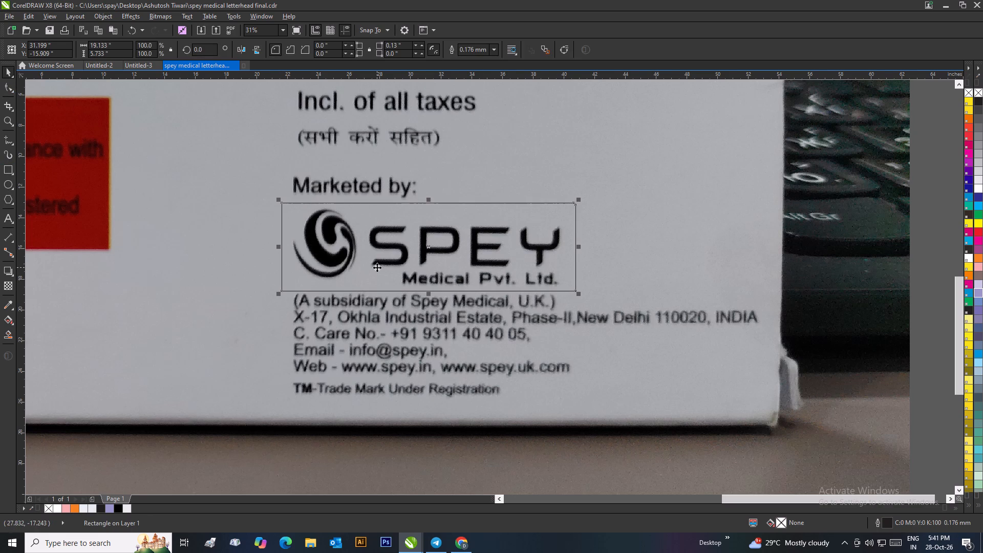
Intersect the rectangle with the photo to extract the SPEY Medical Pvt. Ltd. logo, and move the cutout clear of the photo.
scroll(377, 267, down, 1)
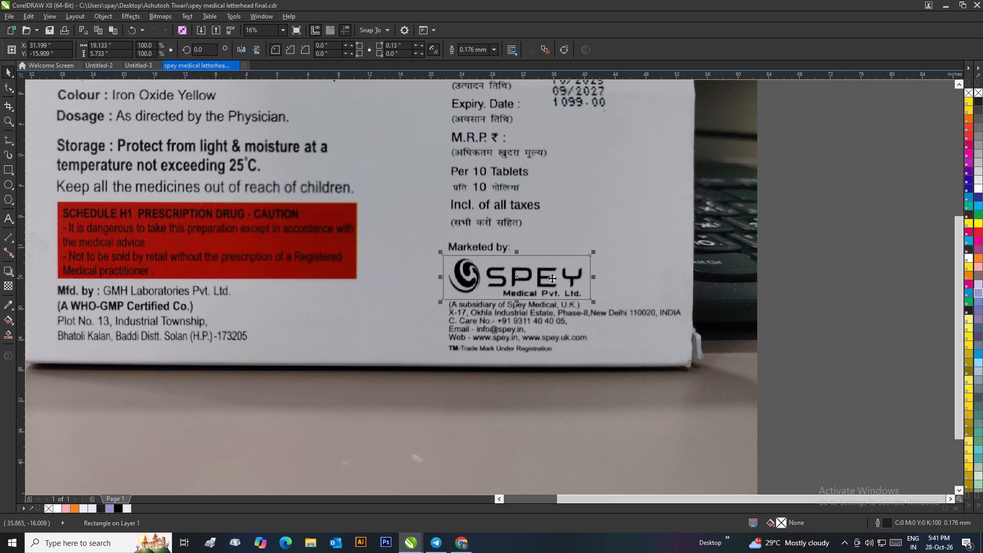
shift+click(547, 231)
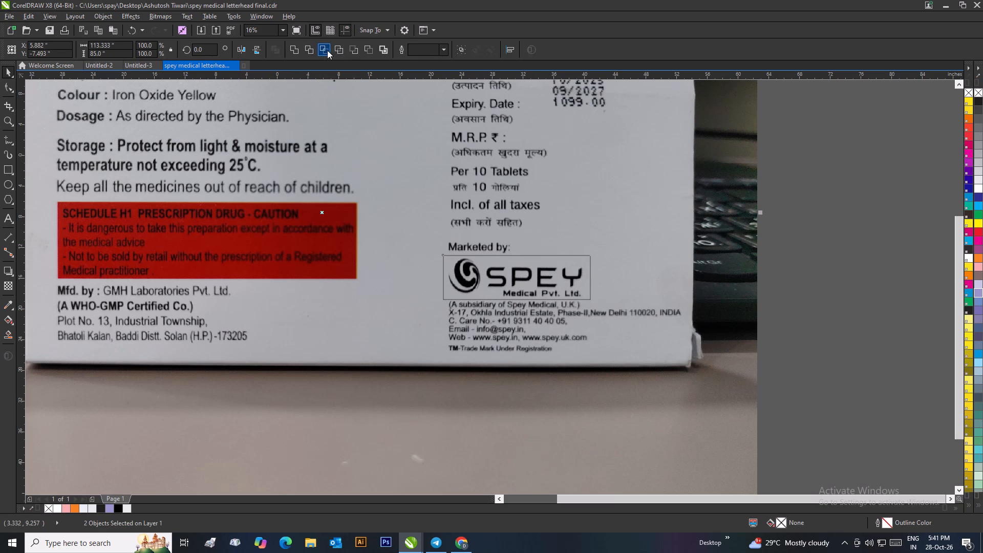
click(327, 50)
click(822, 285)
drag(557, 272, 456, 349)
drag(531, 267, 571, 323)
scroll(580, 323, down, 1)
drag(488, 288, 691, 282)
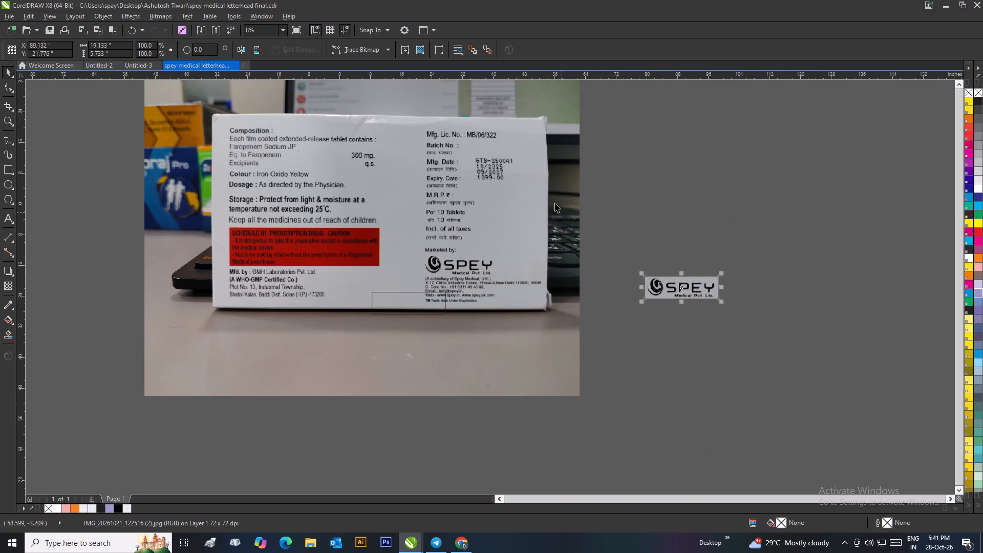
Delete the imported carton photo and the leftover rectangle, keeping the logo cutout.
click(522, 188)
key(Delete)
drag(511, 232, 289, 361)
key(Delete)
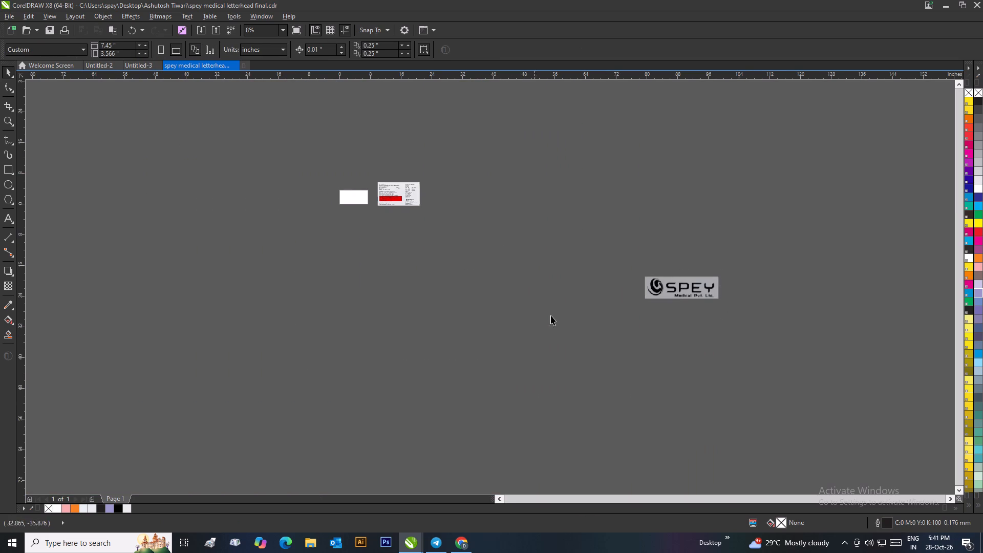
Shrink the logo cutout to about 0.69 in wide and place it at the lower-right end of the carton back's SPEY logo.
drag(675, 294, 451, 218)
scroll(412, 200, up, 2)
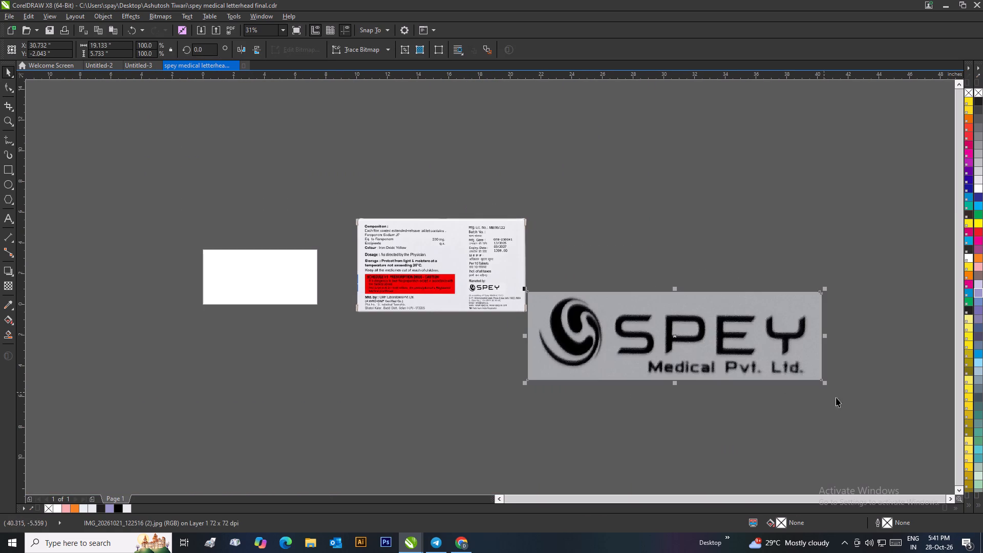
drag(825, 384, 533, 360)
scroll(475, 286, up, 2)
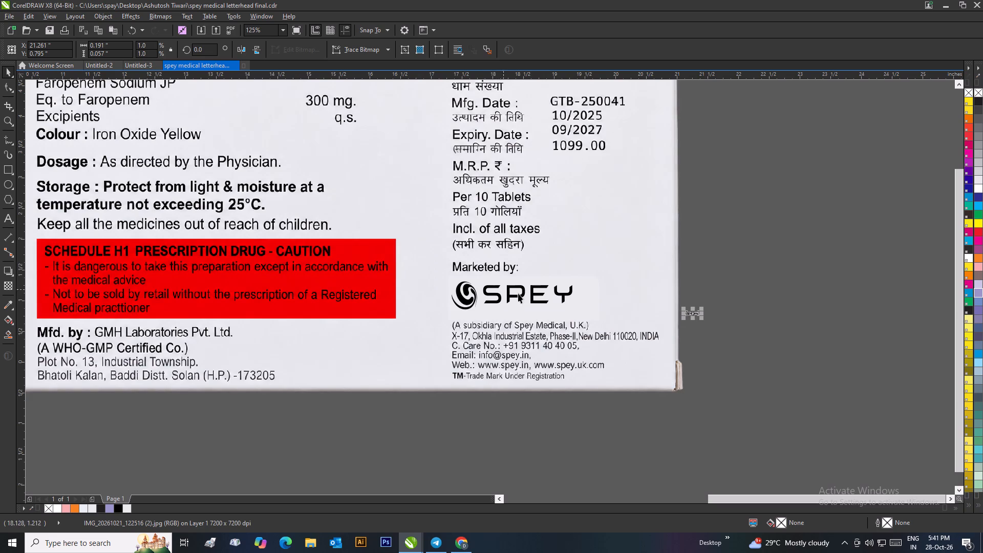
drag(702, 322, 733, 349)
drag(710, 320, 589, 310)
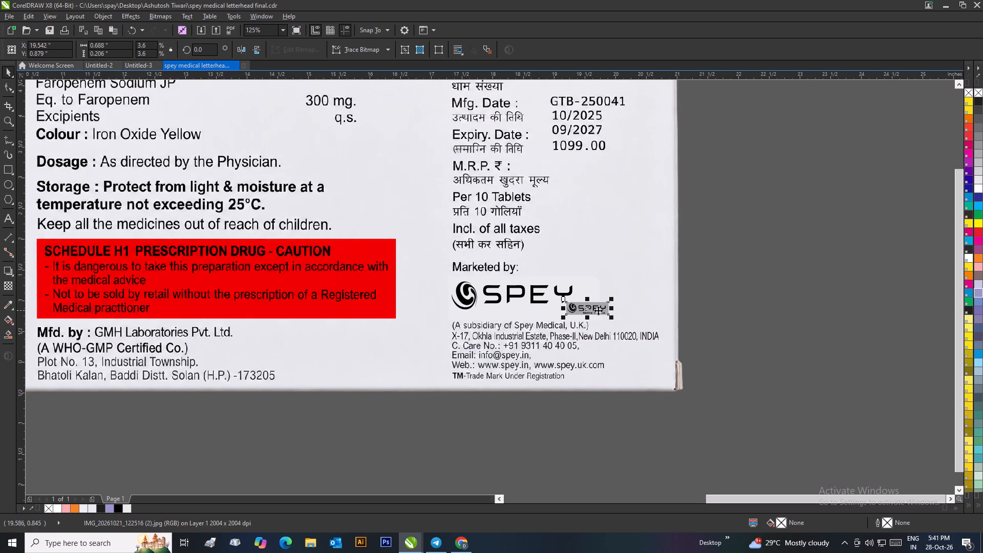
click(768, 320)
Examine the "Medical Pvt. Ltd." line in the logo cutout and compare the cutout with the carton back's SPEY logo.
scroll(584, 313, up, 1)
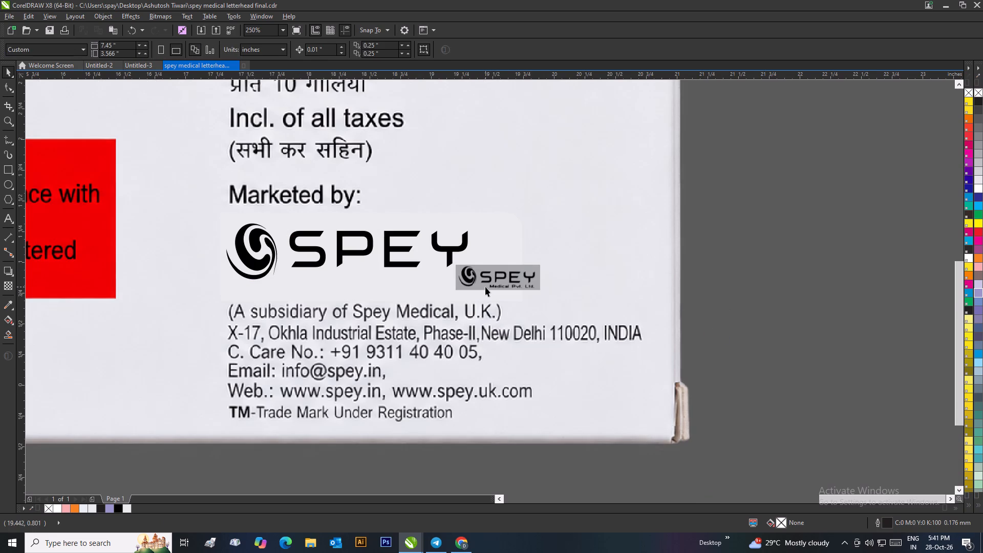
scroll(490, 286, up, 3)
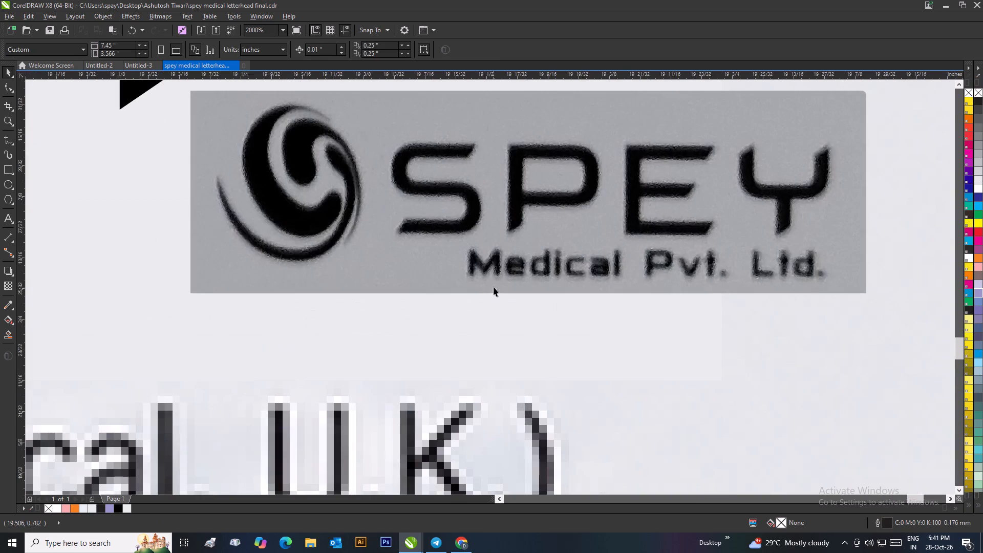
scroll(494, 287, down, 4)
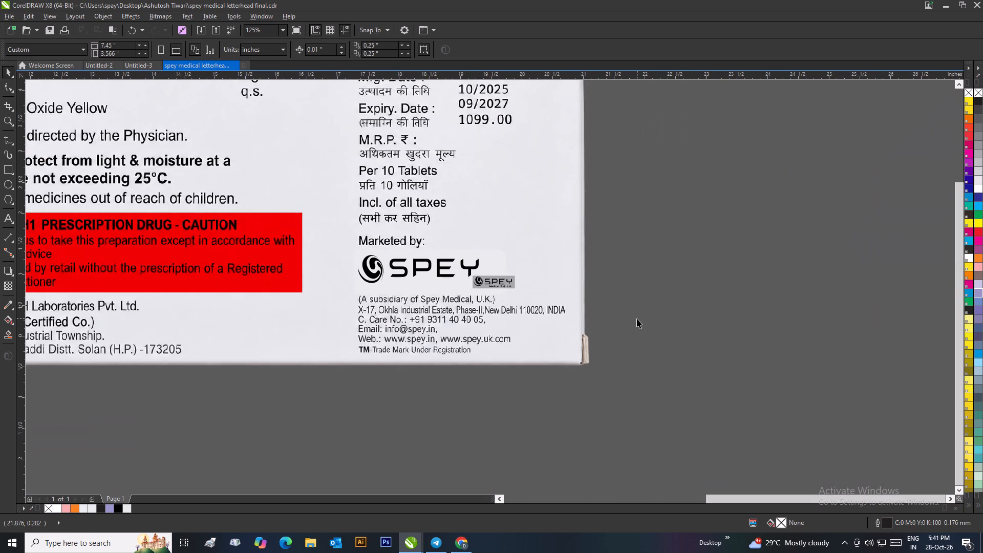
click(637, 319)
scroll(499, 292, up, 2)
scroll(505, 281, down, 2)
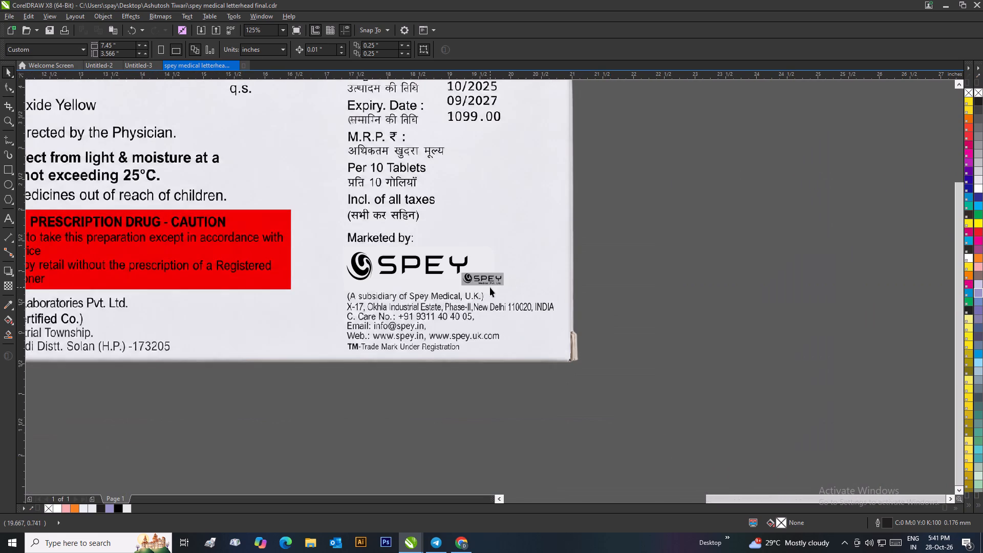
scroll(490, 287, down, 1)
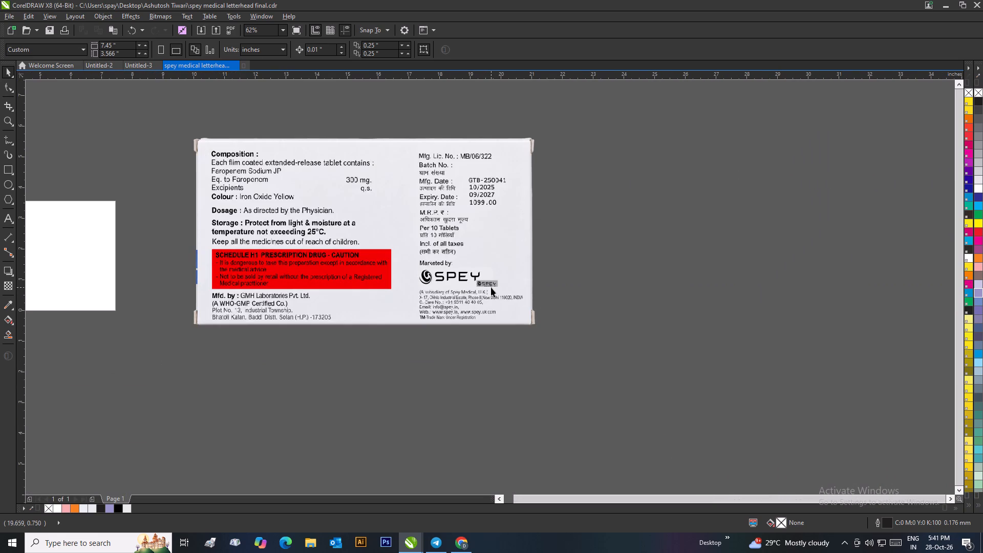
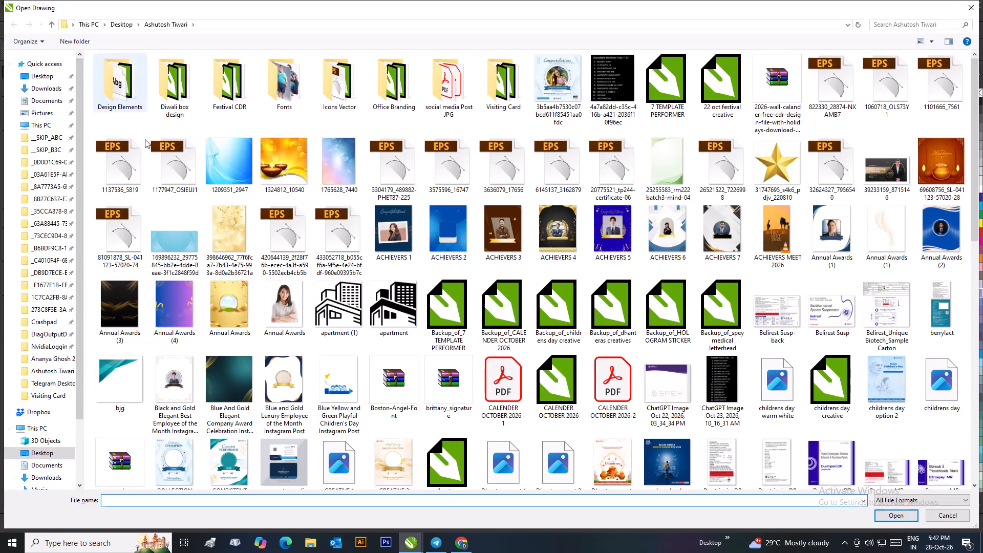
In the file-opening dialog, browse New Volume (D:) to the India folder inside the nested AW's folders.
scroll(31, 457, down, 6)
click(46, 454)
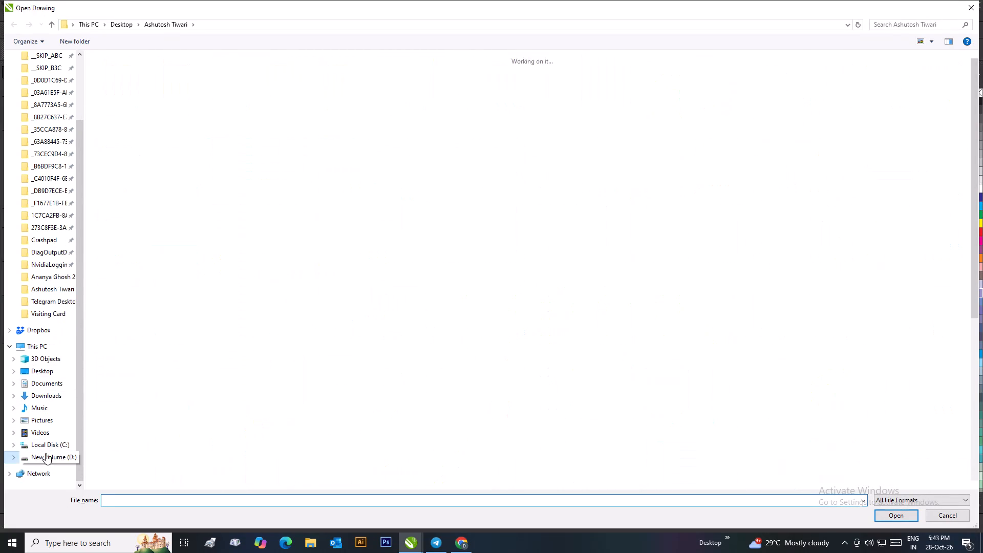
click(163, 426)
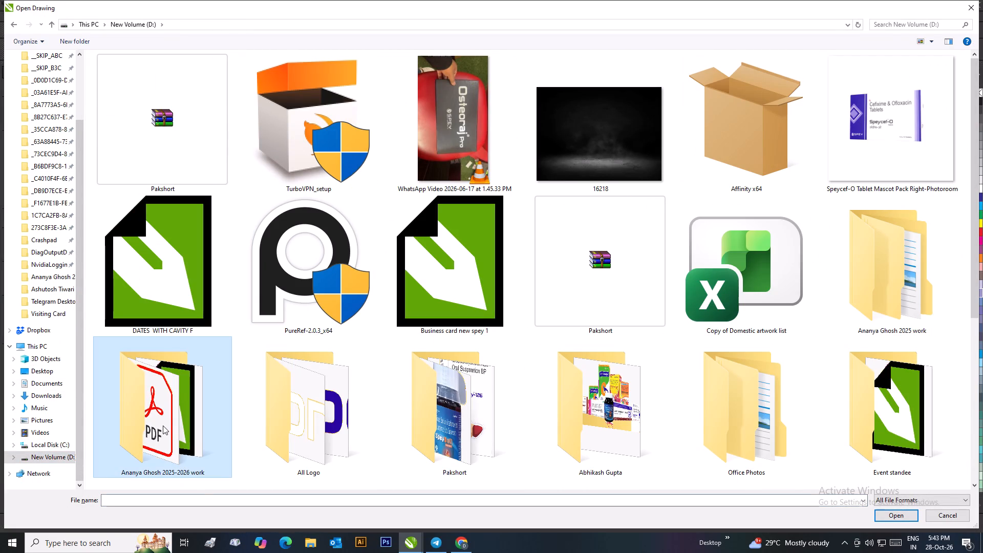
double_click(163, 426)
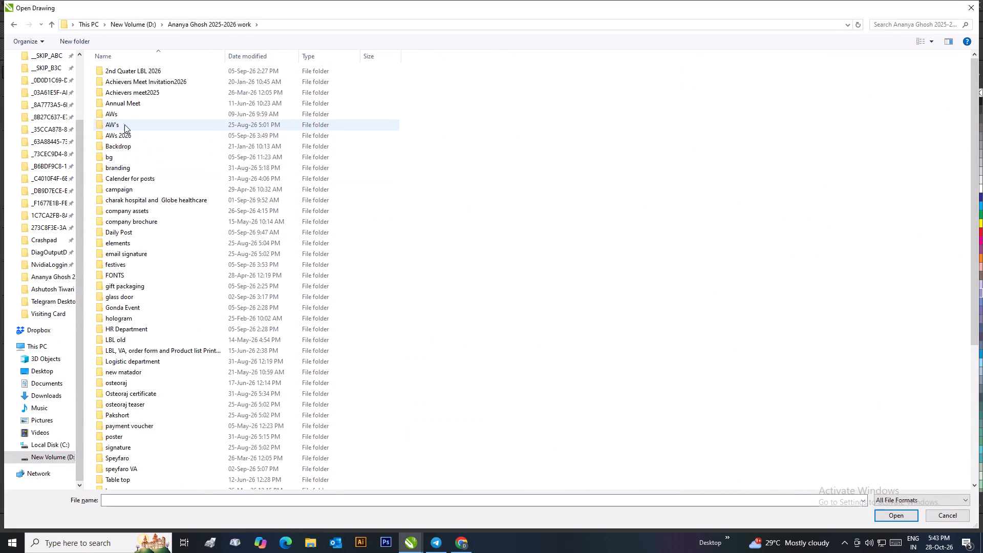
double_click(124, 118)
click(53, 24)
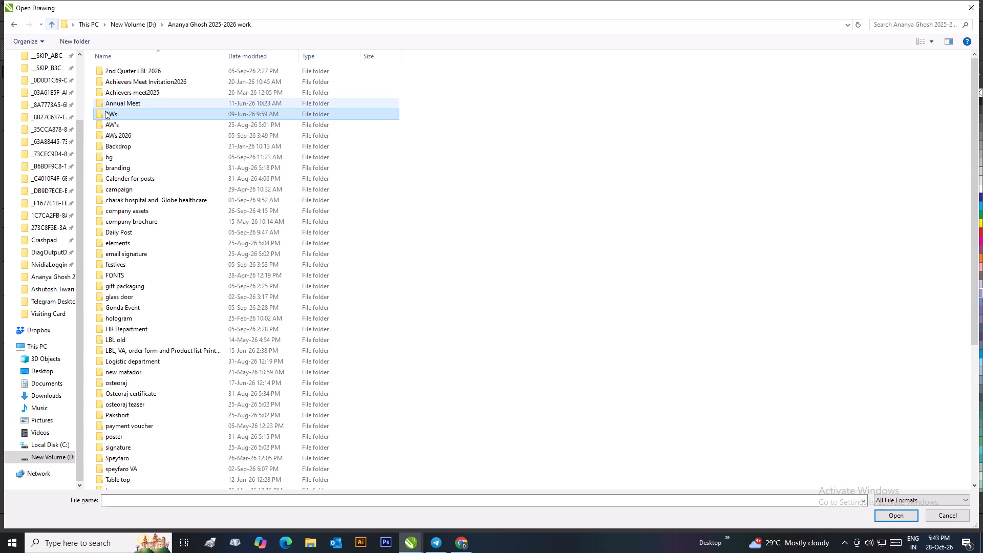
double_click(112, 125)
double_click(109, 71)
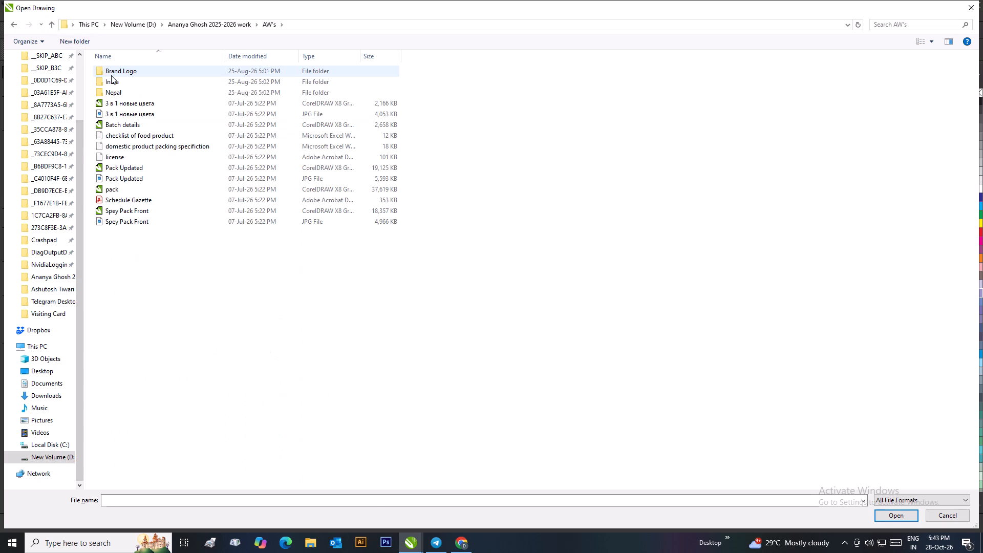
click(126, 83)
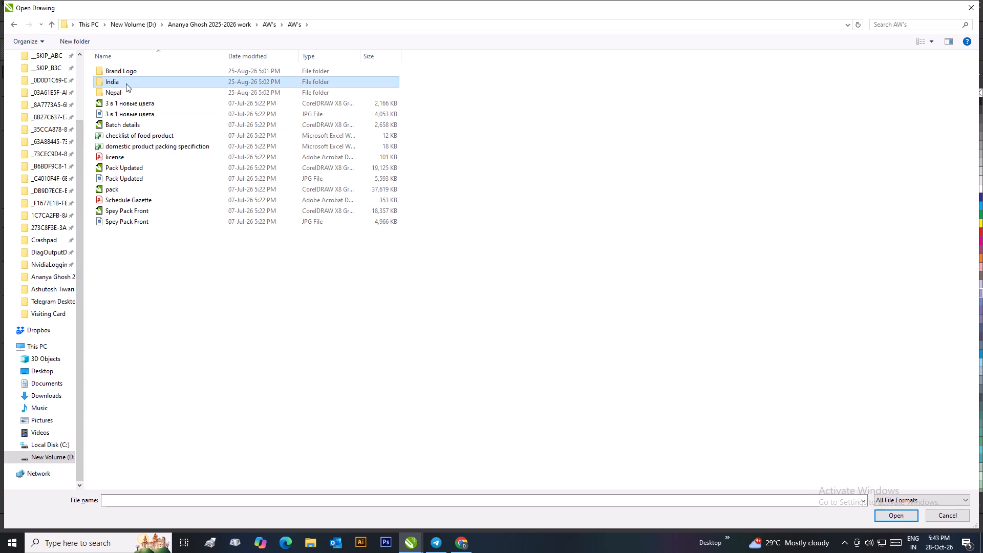
double_click(126, 83)
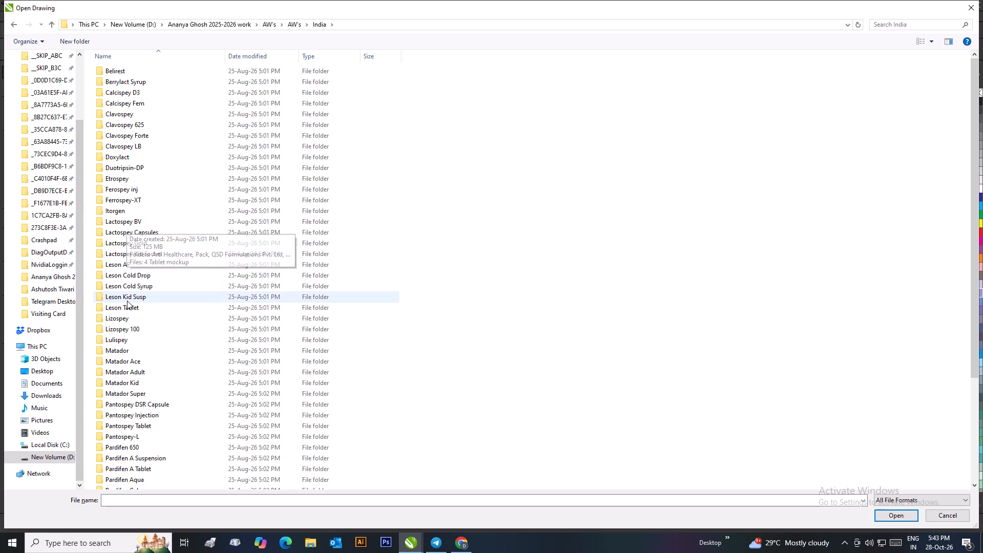
Find the Lizospey product folder and open the CorelDRAW drawing Lizospey from it.
scroll(133, 205, down, 3)
scroll(137, 342, down, 1)
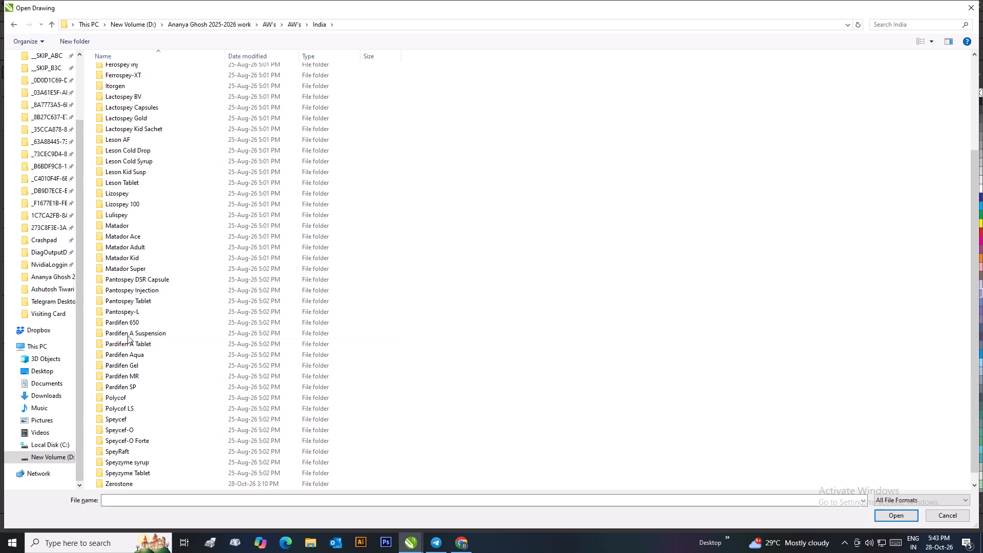
scroll(115, 199, up, 4)
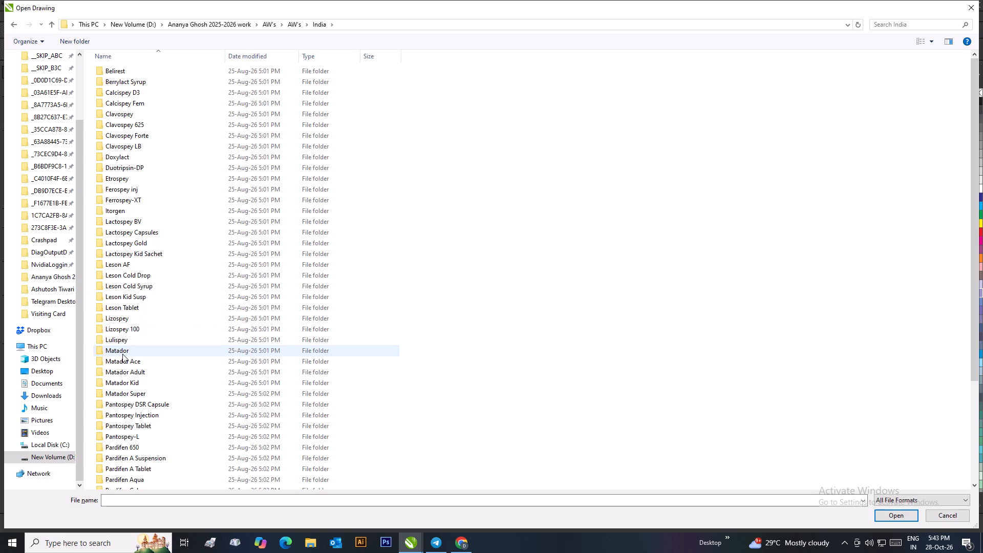
scroll(122, 354, down, 3)
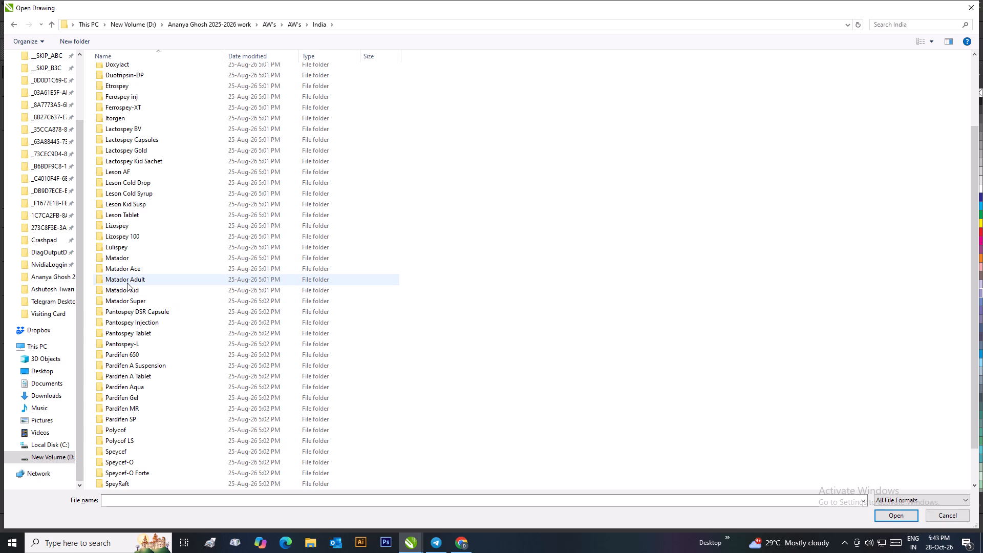
double_click(128, 228)
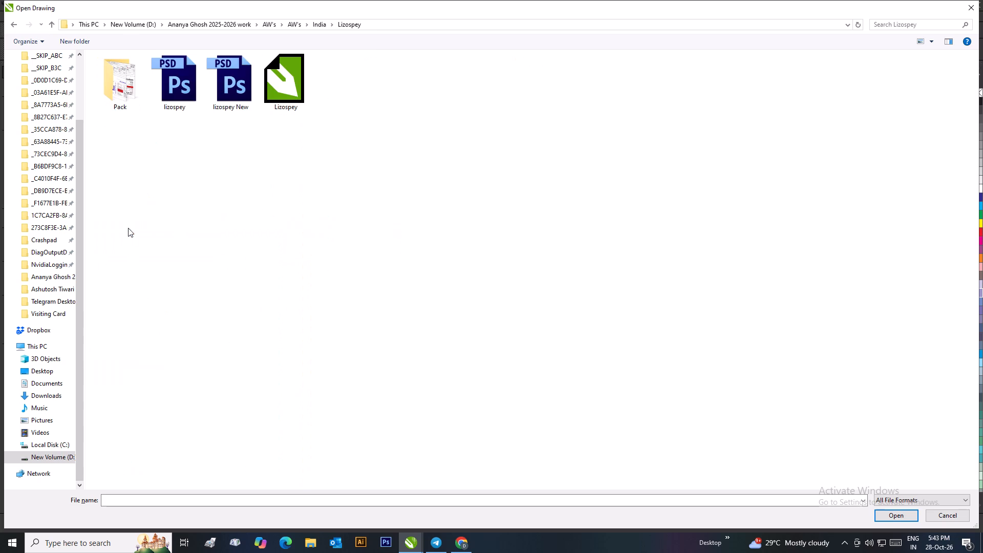
double_click(111, 89)
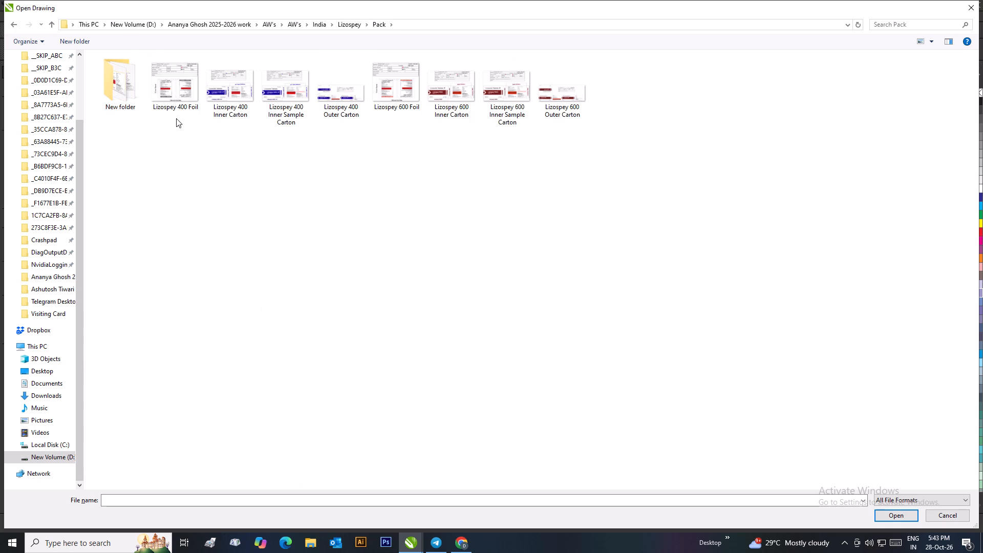
double_click(126, 83)
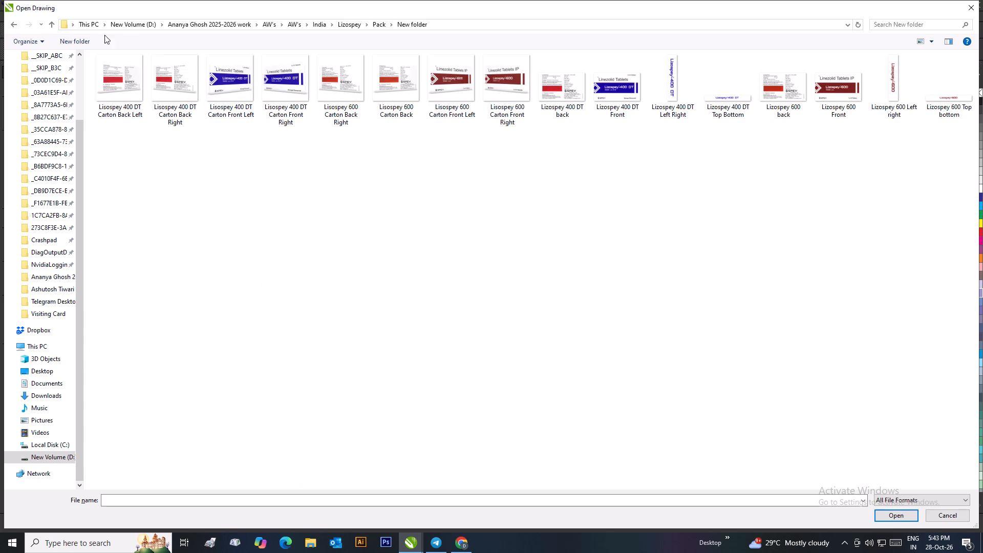
click(55, 23)
click(55, 23)
double_click(296, 92)
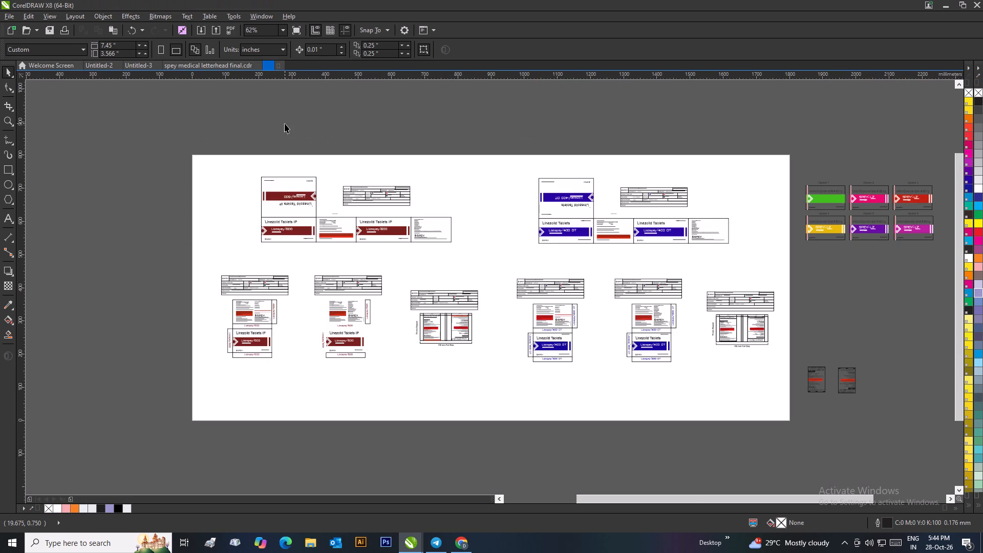
Ungroup all objects in the "Marketed by" block with the SPEY logo on the red Lizospey 600 carton back.
scroll(661, 322, up, 2)
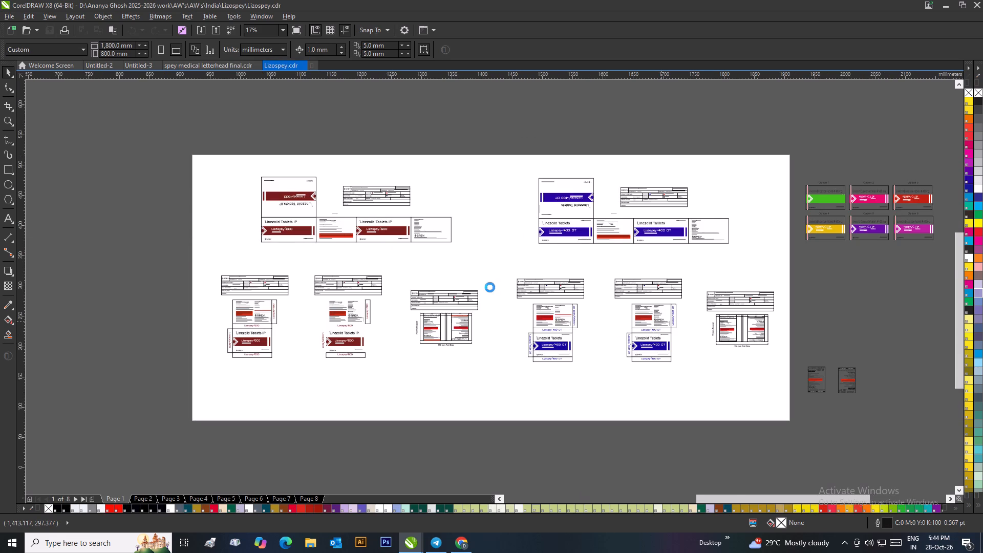
scroll(490, 287, up, 4)
scroll(490, 287, down, 3)
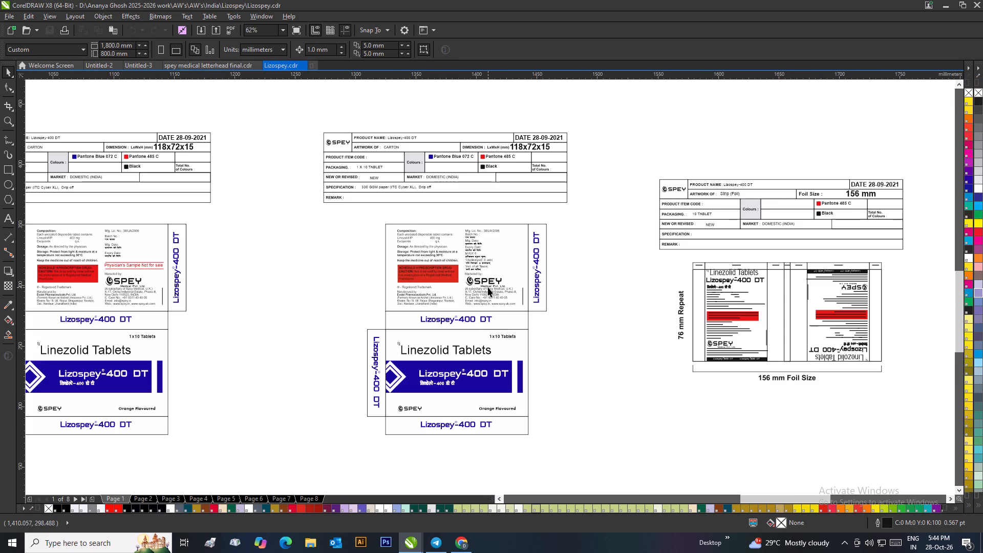
scroll(422, 296, down, 3)
scroll(251, 284, up, 3)
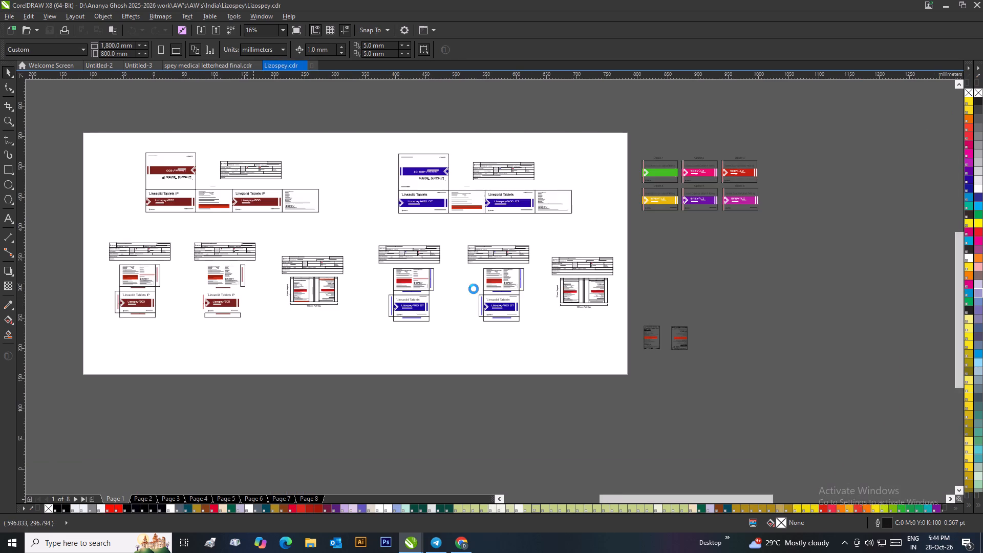
scroll(454, 269, up, 4)
click(483, 291)
right_click(483, 292)
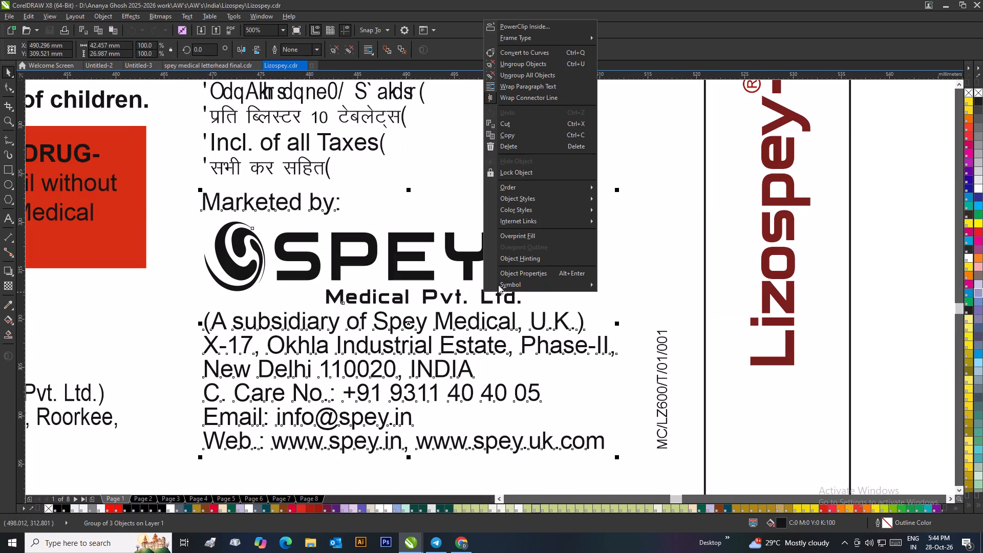
click(513, 77)
click(655, 226)
Copy the "Medical Pvt. Ltd." line into spey medical letterhead final.cdr and place it just below the logo cutout on the carton back.
click(514, 295)
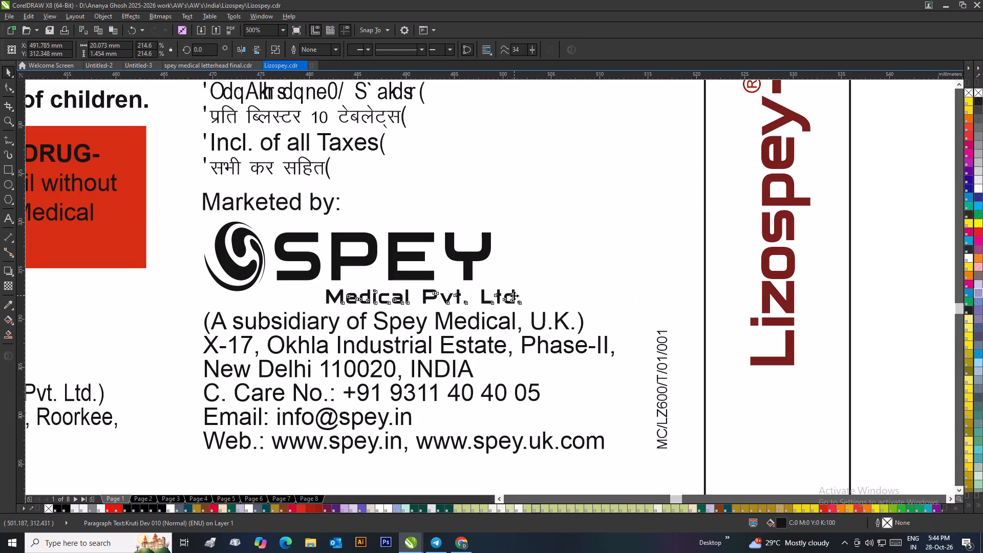
right_click(514, 295)
click(539, 117)
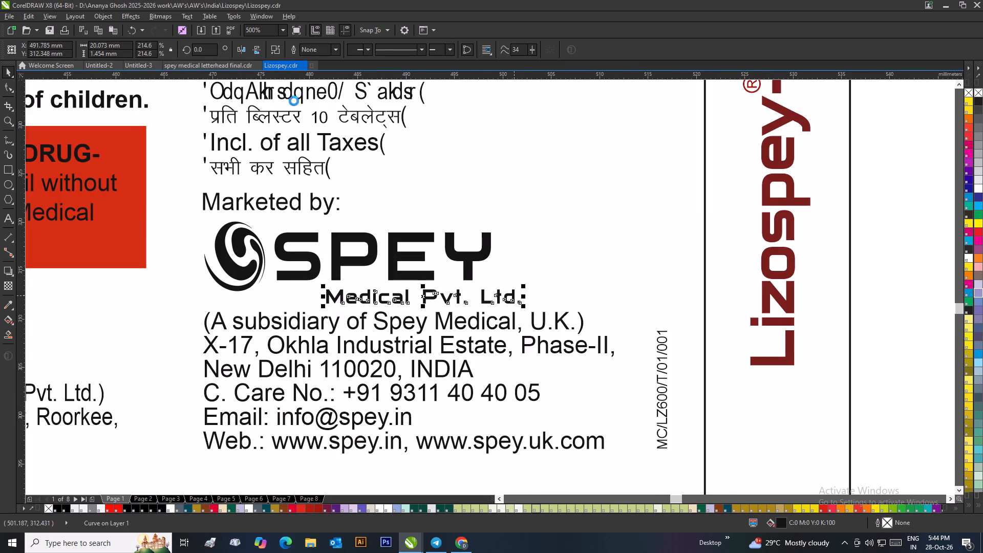
click(198, 68)
click(129, 139)
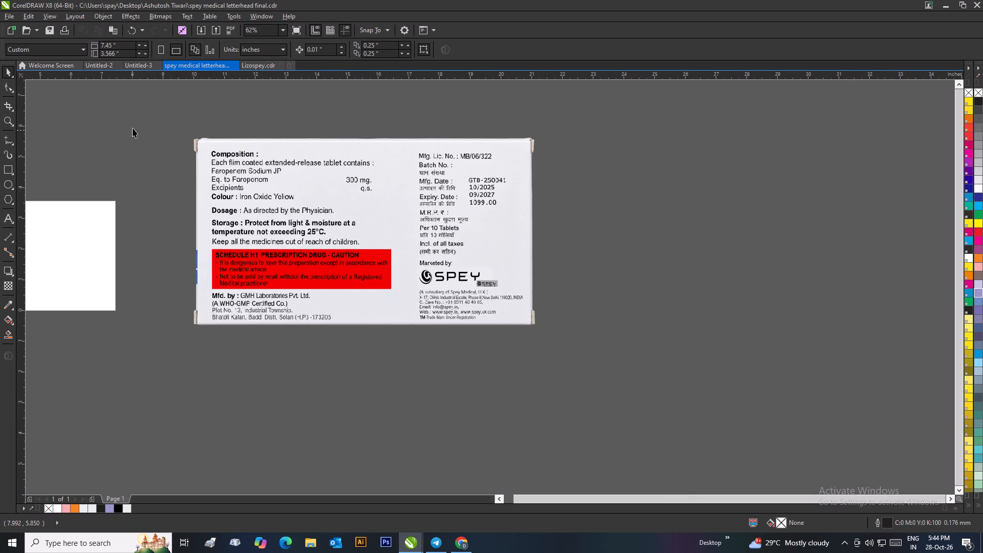
key(ctrl+v)
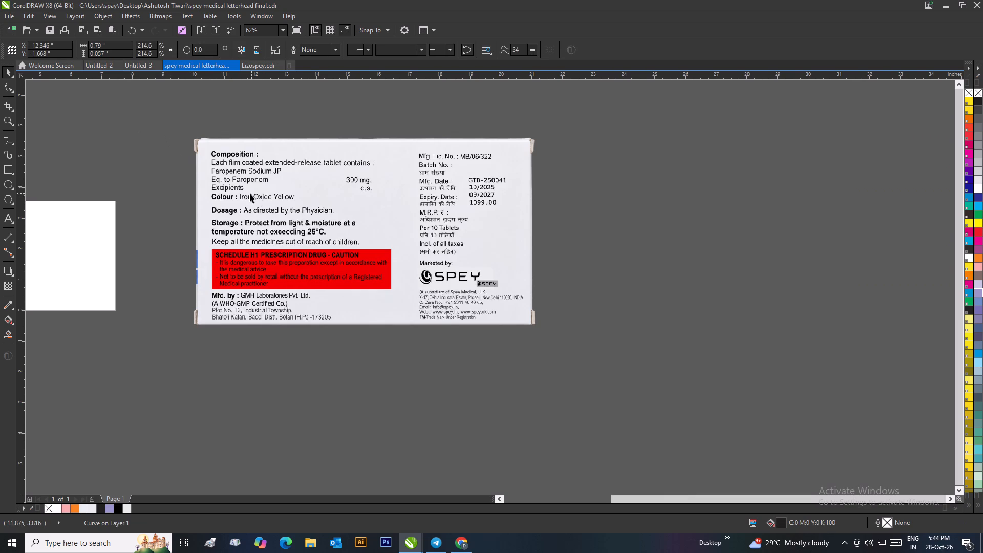
scroll(250, 193, down, 3)
scroll(434, 313, up, 2)
drag(361, 270, 853, 233)
scroll(854, 233, up, 3)
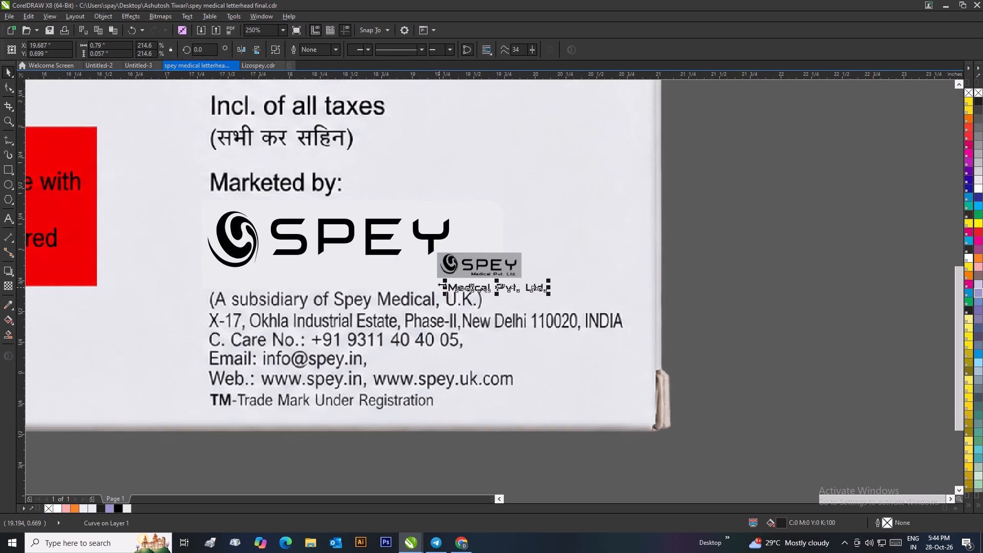
Delete the gray SPEY Medical Pvt. Ltd. logo cutout from the carton back.
click(460, 267)
key(Delete)
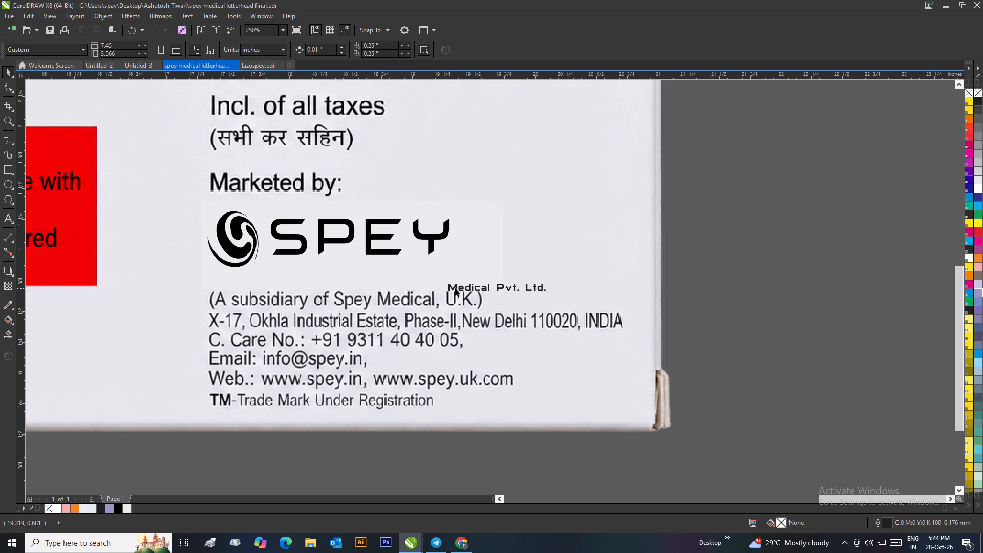
Move the "Medical Pvt. Ltd." line beneath the carton back's SPEY lettering and enlarge it to about 1.18 in wide.
drag(458, 286, 311, 274)
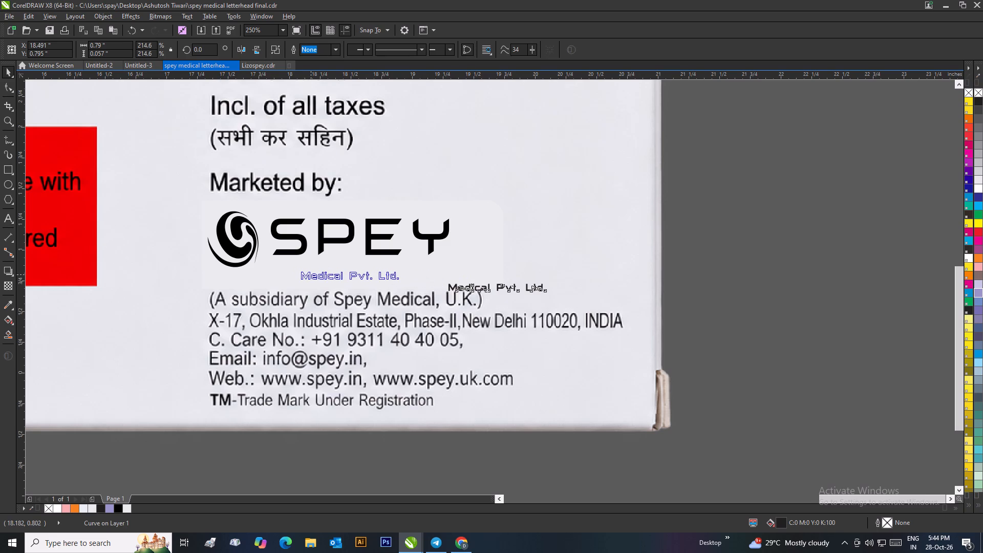
drag(311, 274, 313, 268)
drag(404, 278, 445, 298)
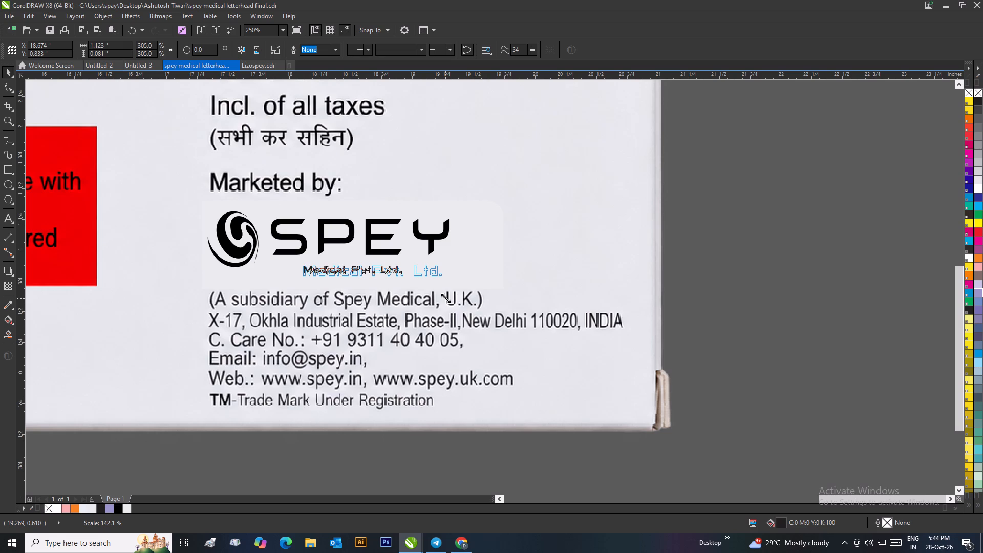
drag(445, 298, 453, 300)
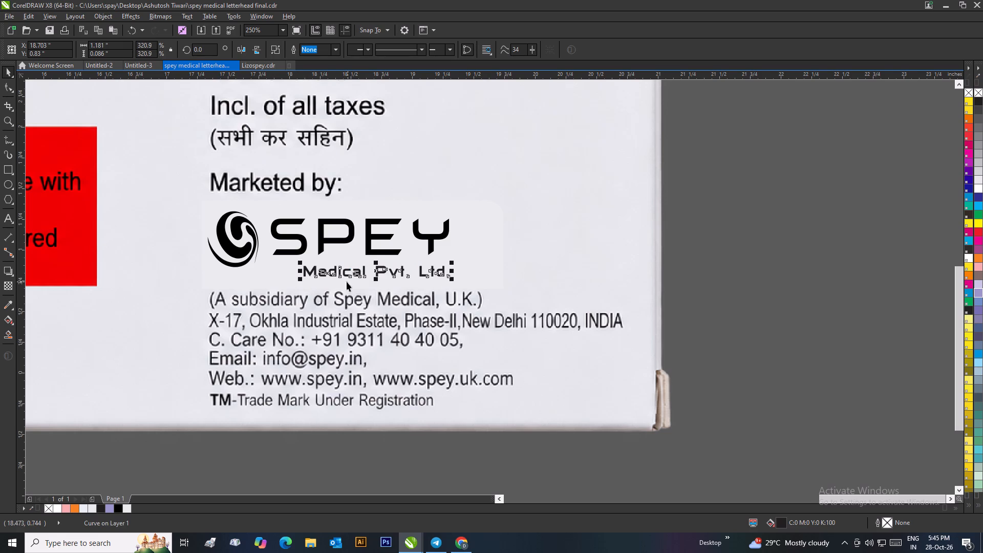
Fine-tune the "Medical Pvt. Ltd." line's position and enlarge it to about 1.2 in wide, its end aligned with the Y of SPEY.
scroll(324, 282, up, 2)
drag(440, 256, 432, 256)
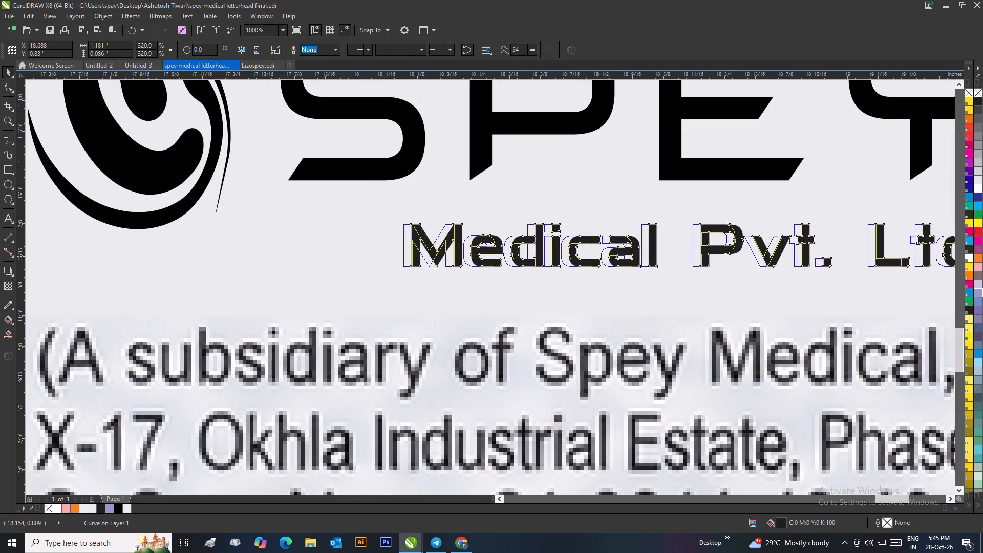
drag(432, 256, 434, 256)
click(434, 256)
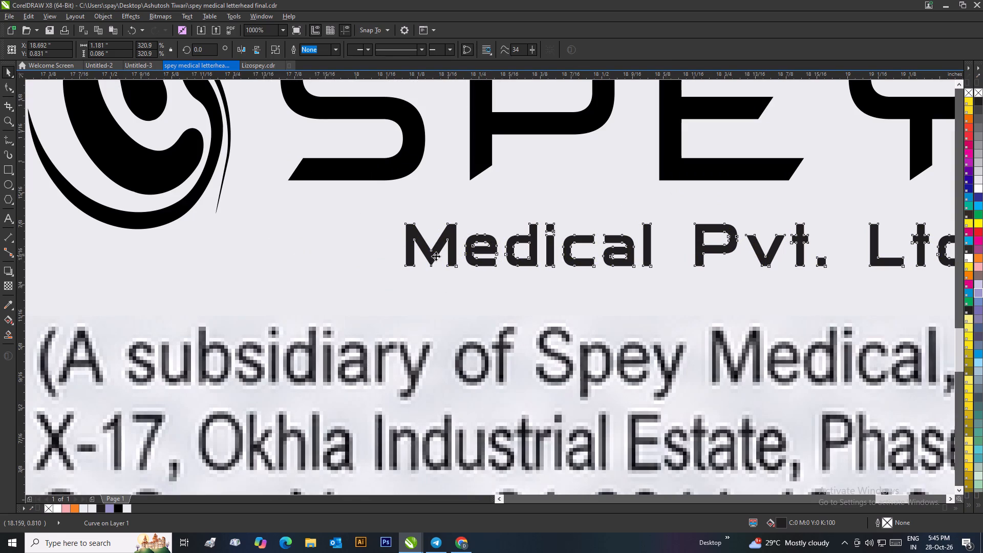
drag(405, 272, 397, 279)
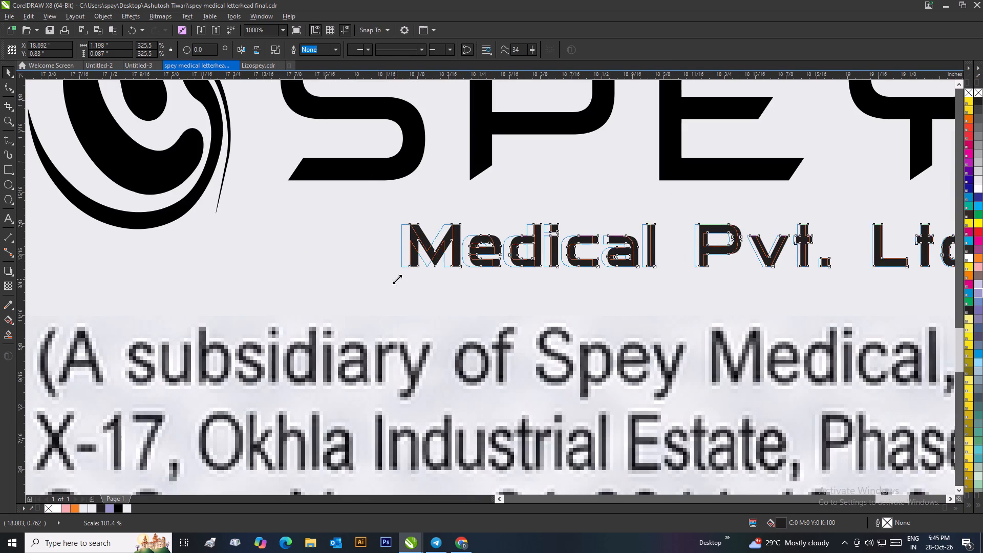
drag(397, 279, 396, 279)
scroll(396, 279, down, 4)
scroll(582, 298, up, 2)
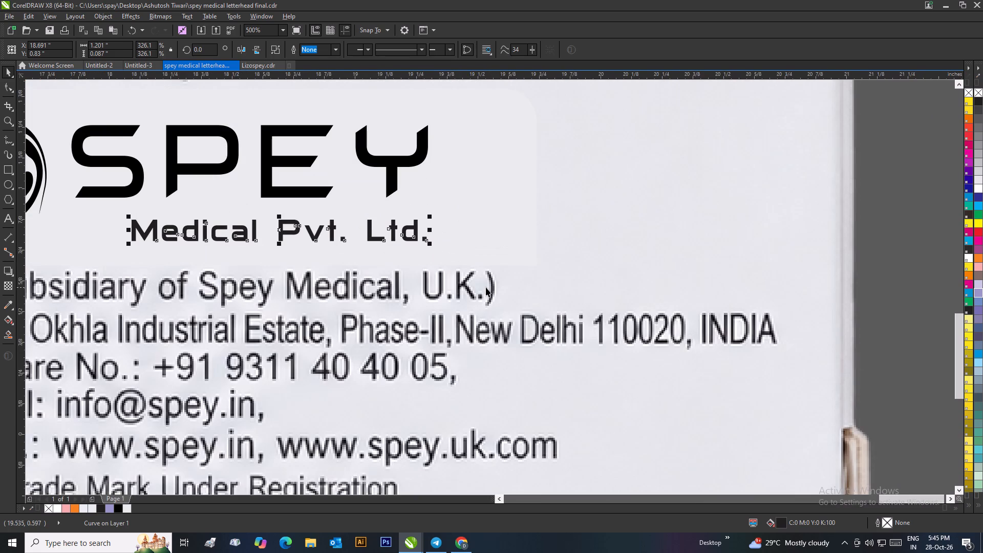
scroll(486, 287, down, 2)
click(624, 293)
Group the SPEY logo and the "Medical Pvt. Ltd." line on the carton back, and check the combined logo.
drag(615, 240, 334, 278)
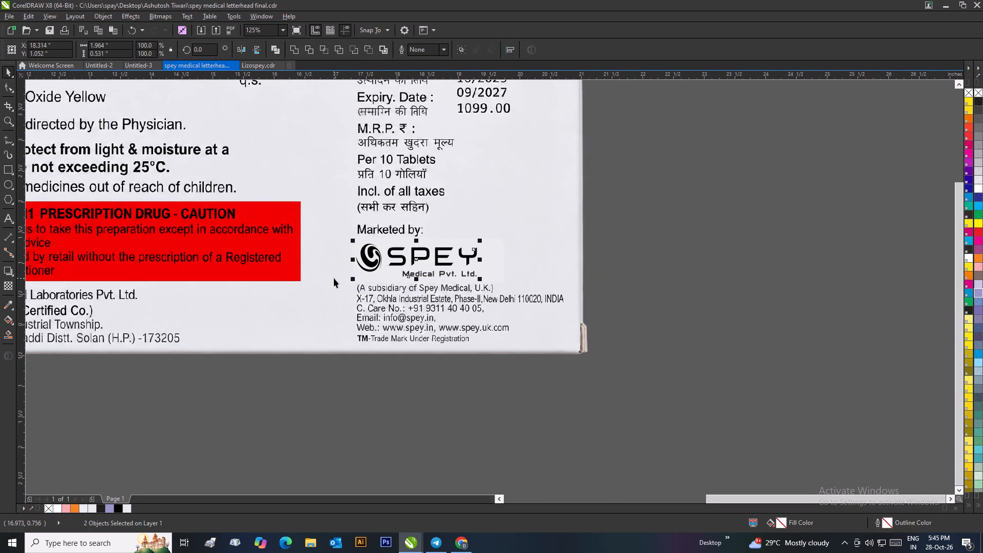
key(ctrl+g)
scroll(384, 269, up, 2)
click(457, 264)
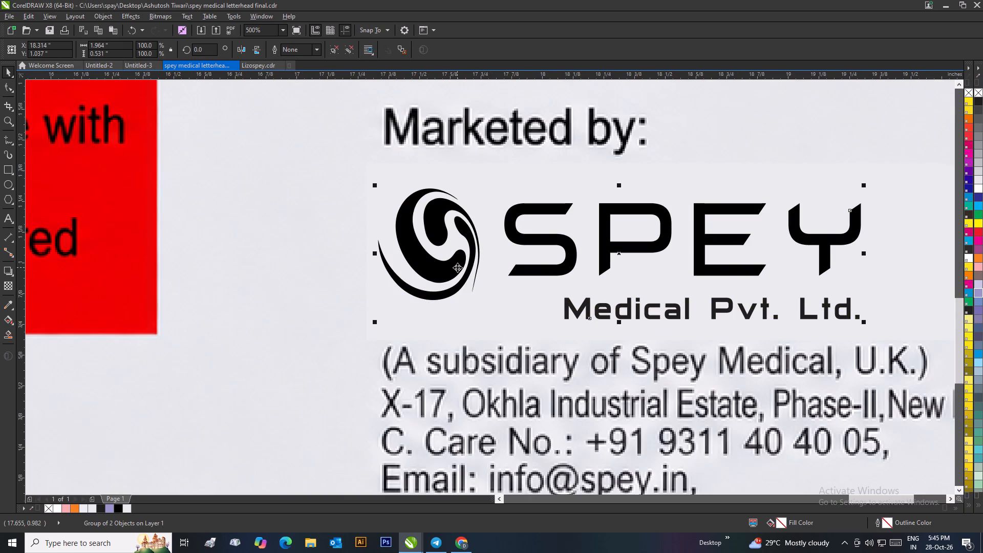
click(457, 267)
scroll(457, 265, down, 4)
click(621, 300)
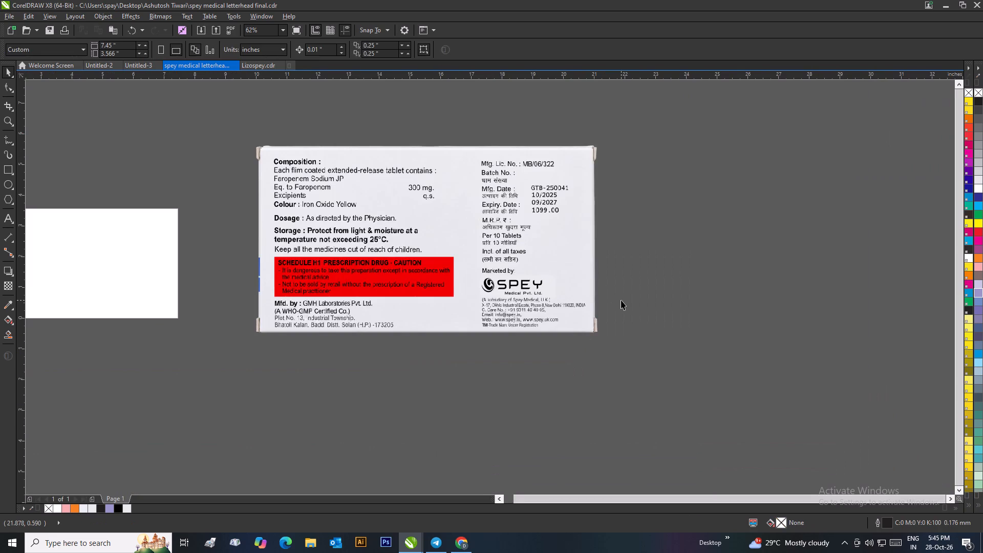
Group the carton back image with its SPEY Medical Pvt. Ltd. logo and reposition the group beside the page.
scroll(621, 300, down, 1)
drag(514, 201, 297, 327)
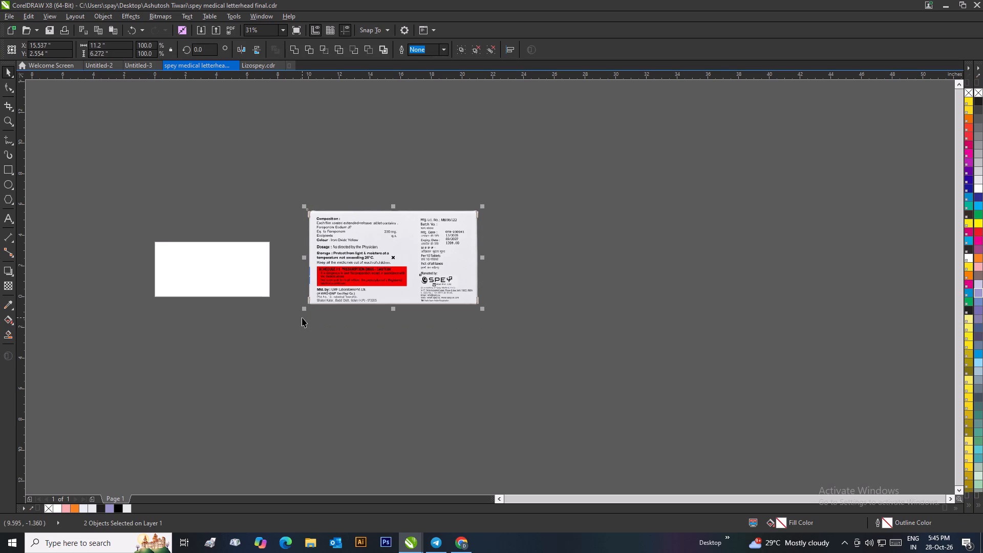
key(ctrl+g)
click(500, 281)
click(453, 264)
drag(431, 261, 433, 319)
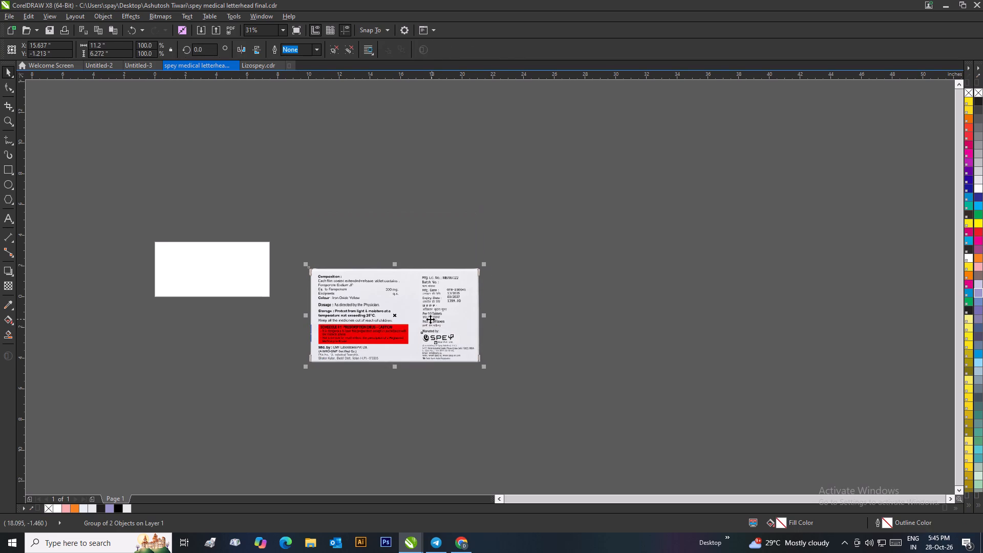
drag(420, 327, 444, 262)
scroll(457, 257, up, 1)
click(661, 259)
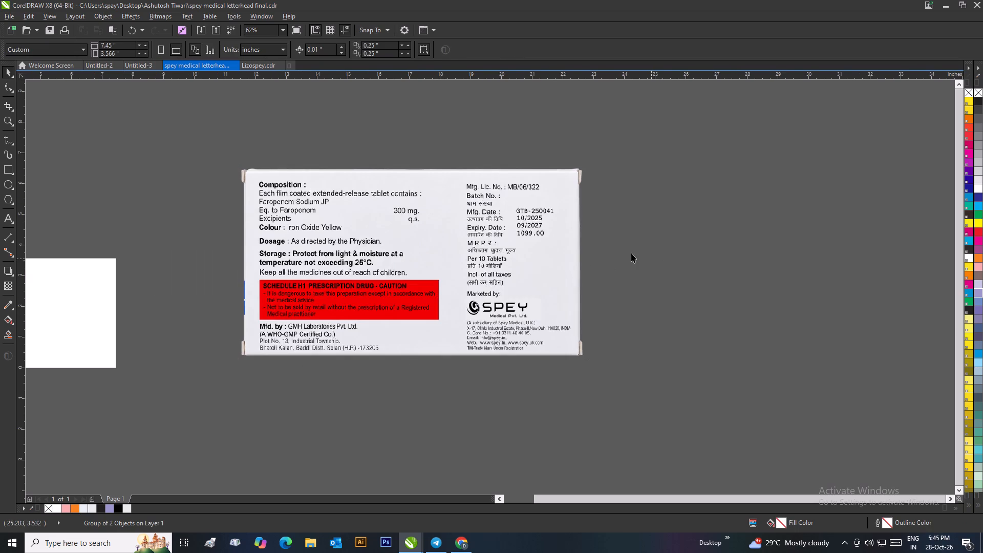
Cover the printed batch number, dates and price with an outline-free rectangle about 1.52 by 1.03 in, filled #E7EAEB.
scroll(578, 243, up, 1)
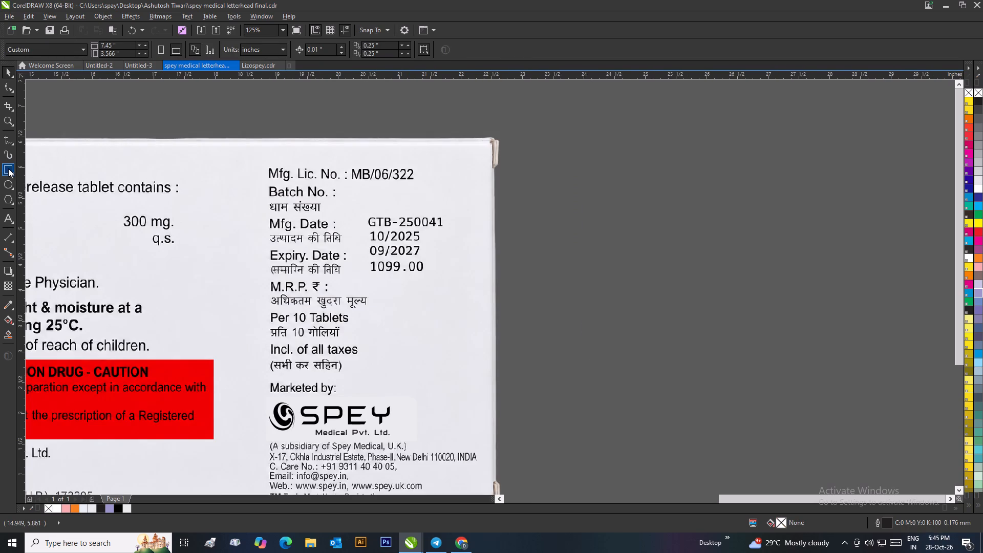
click(7, 168)
drag(359, 212, 384, 247)
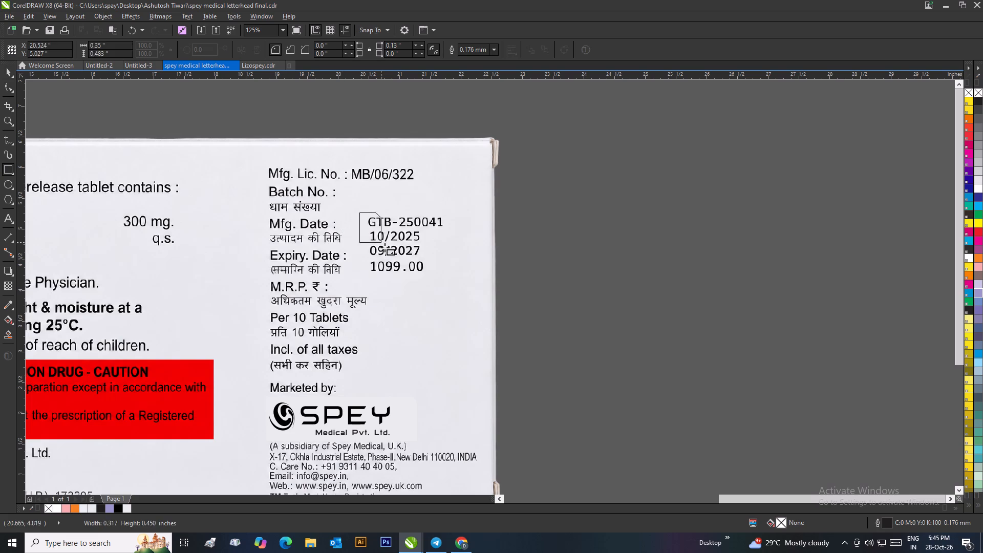
drag(384, 247, 453, 276)
click(6, 75)
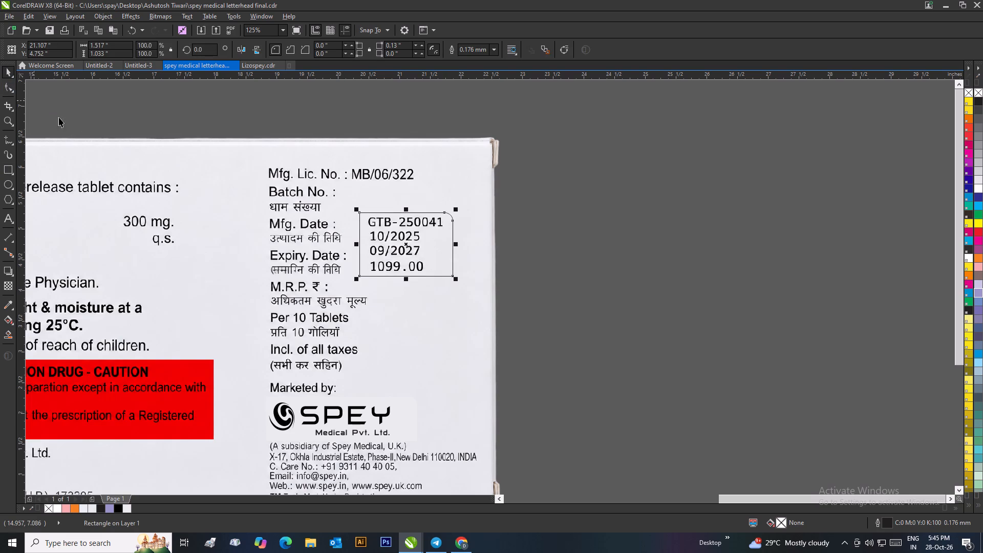
click(130, 507)
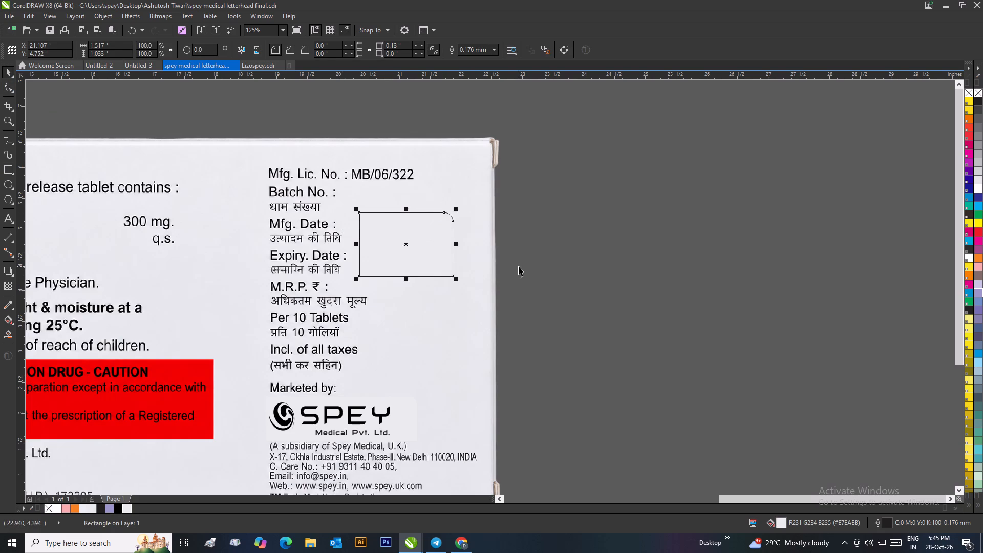
click(519, 266)
click(448, 242)
click(494, 49)
click(485, 58)
click(593, 165)
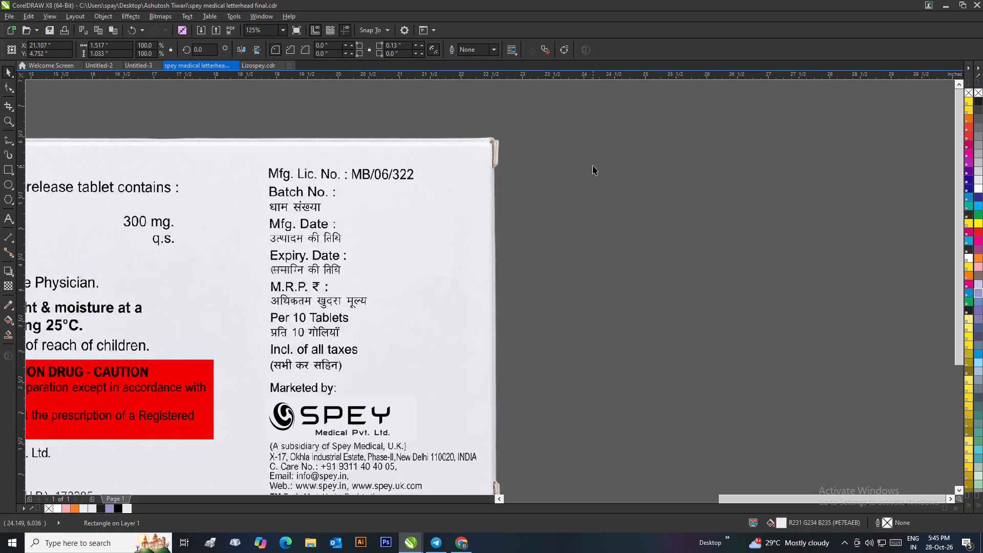
Group the cover rectangle with the carton back artwork.
scroll(592, 166, down, 2)
drag(487, 263, 282, 412)
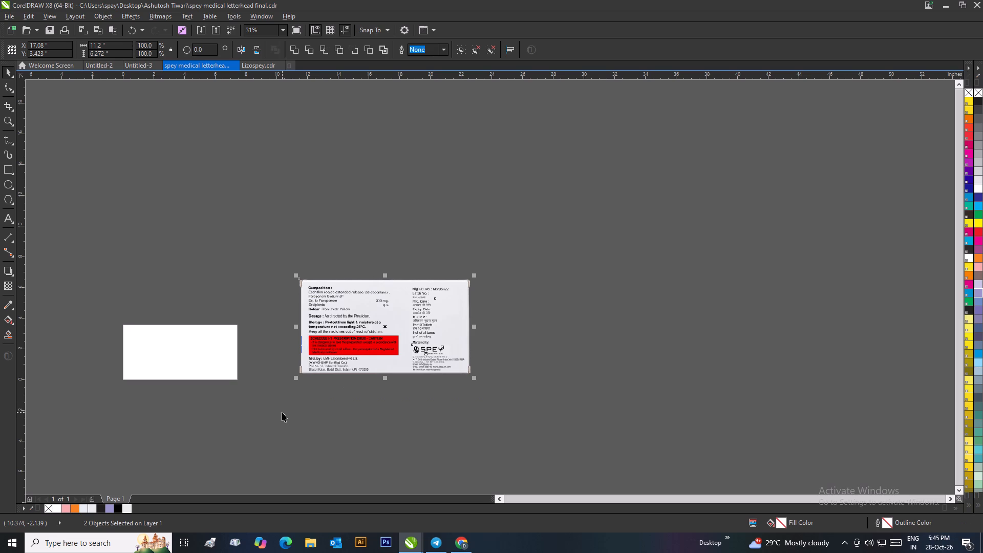
key(ctrl+g)
click(495, 348)
click(431, 351)
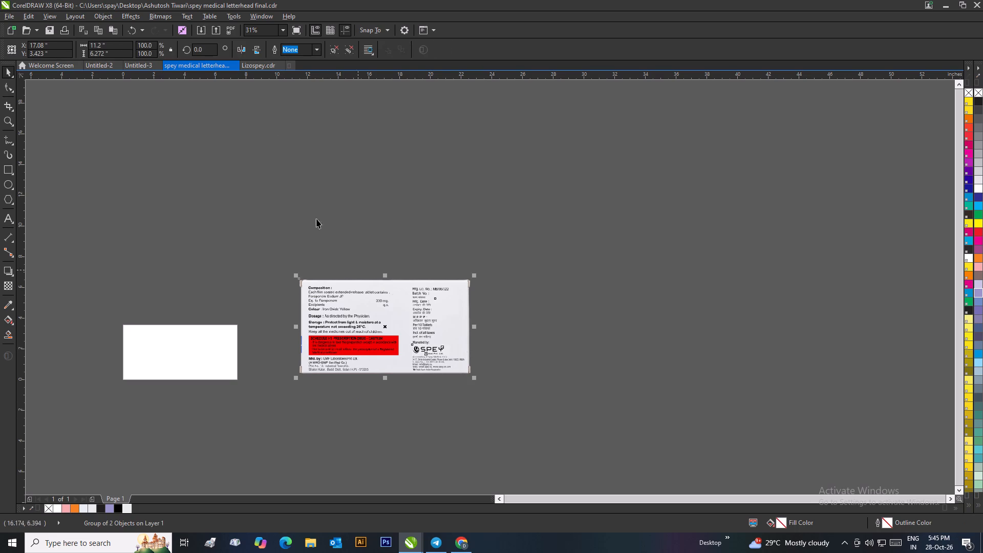
click(472, 378)
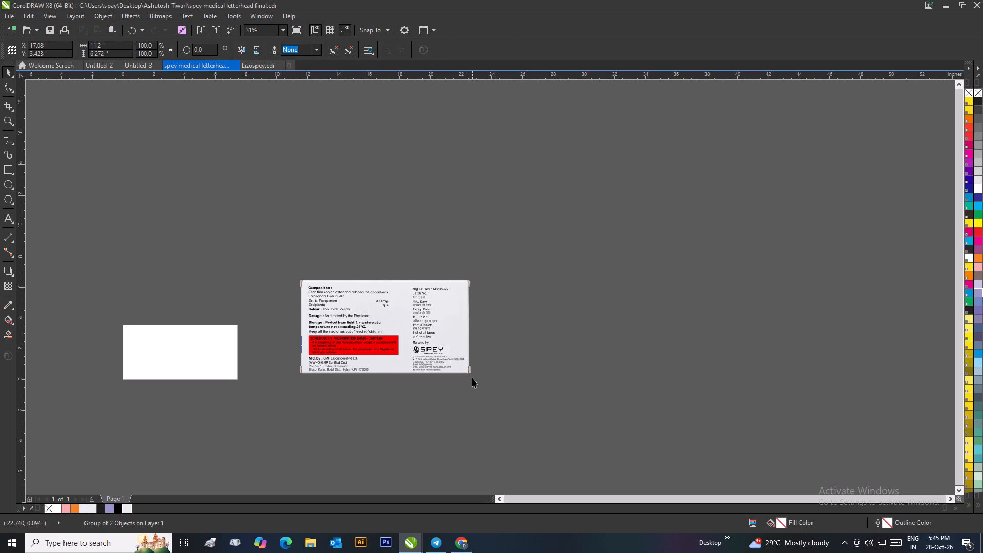
Scale the grouped carton back down proportionally to about 6.63 in wide.
click(450, 355)
drag(474, 379, 430, 389)
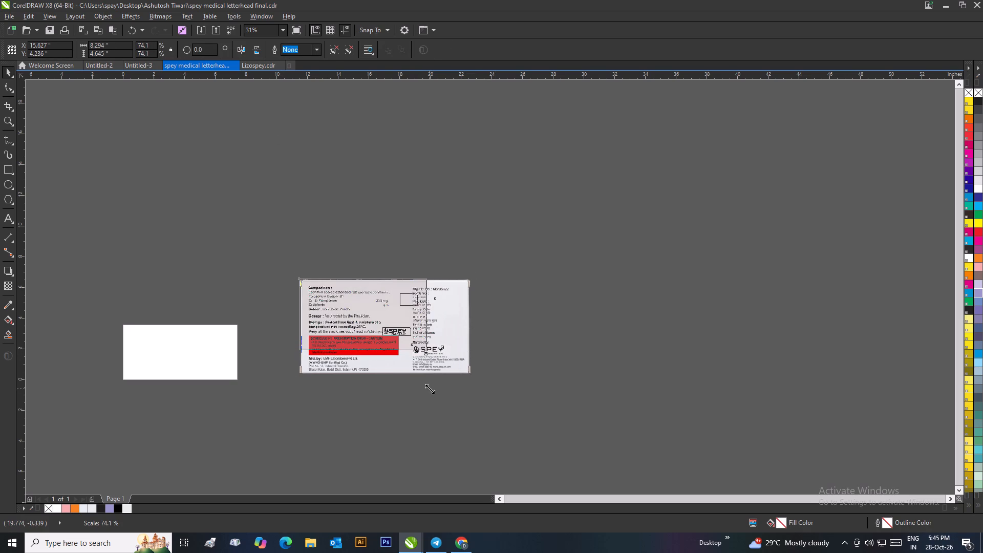
drag(430, 389, 404, 396)
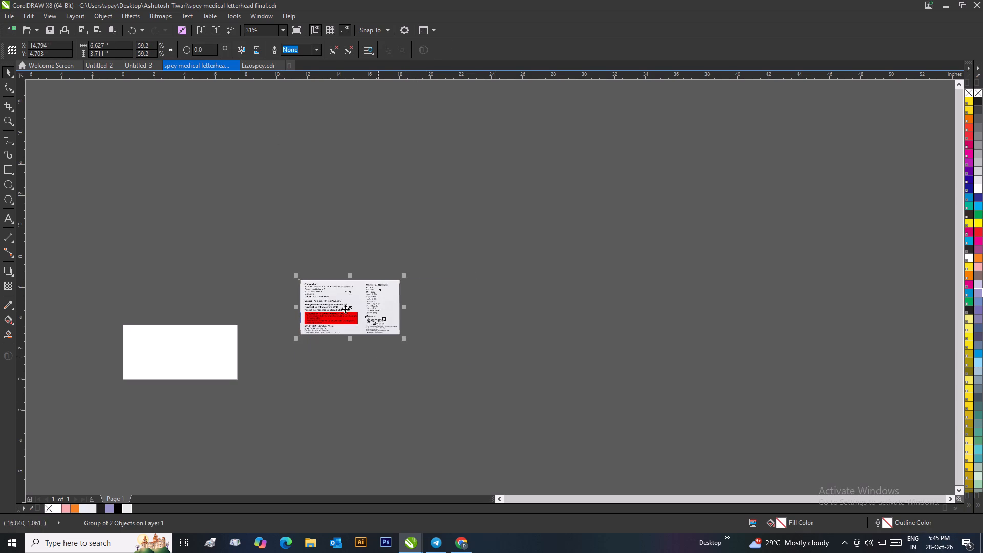
Set the page size to 6.627 by 3.711 in, matching the carton back group.
click(123, 49)
drag(117, 43, 82, 45)
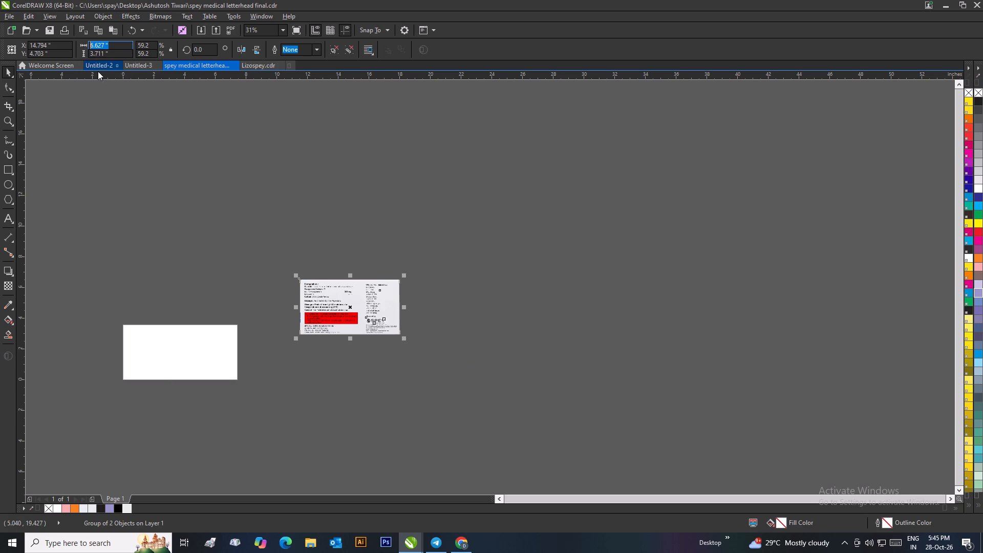
key(ctrl+c)
click(138, 116)
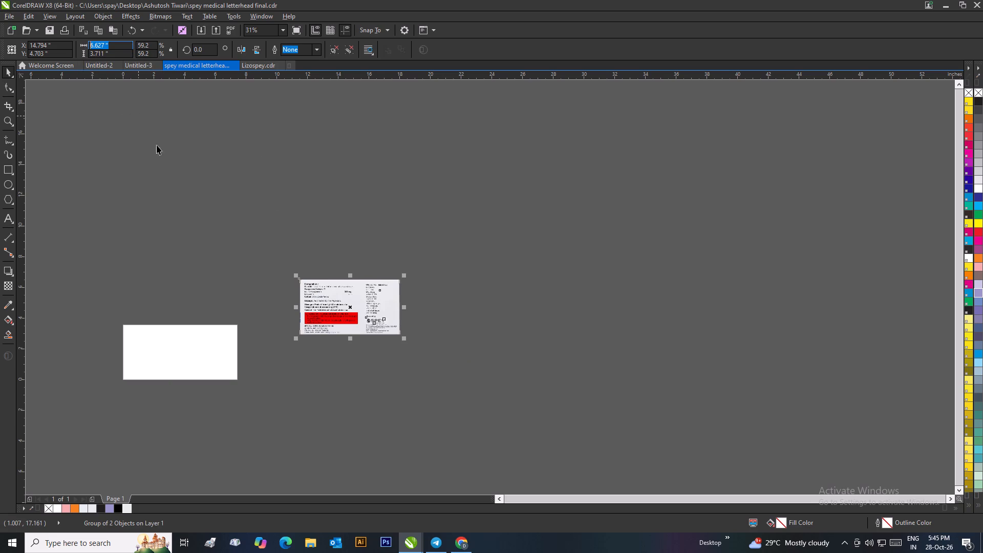
drag(114, 47, 97, 47)
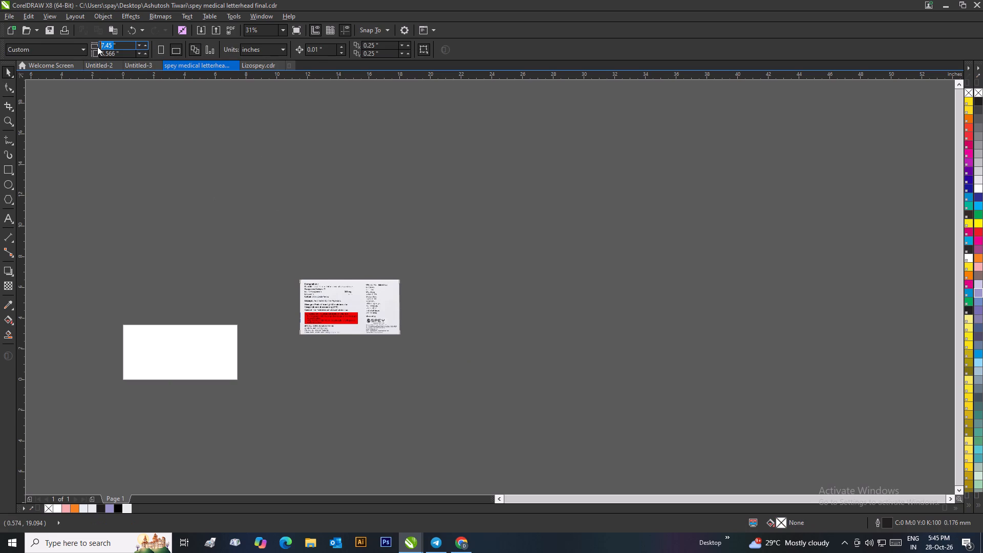
key(ctrl+a)
key(BackSpace)
key(ctrl+v)
key(Tab)
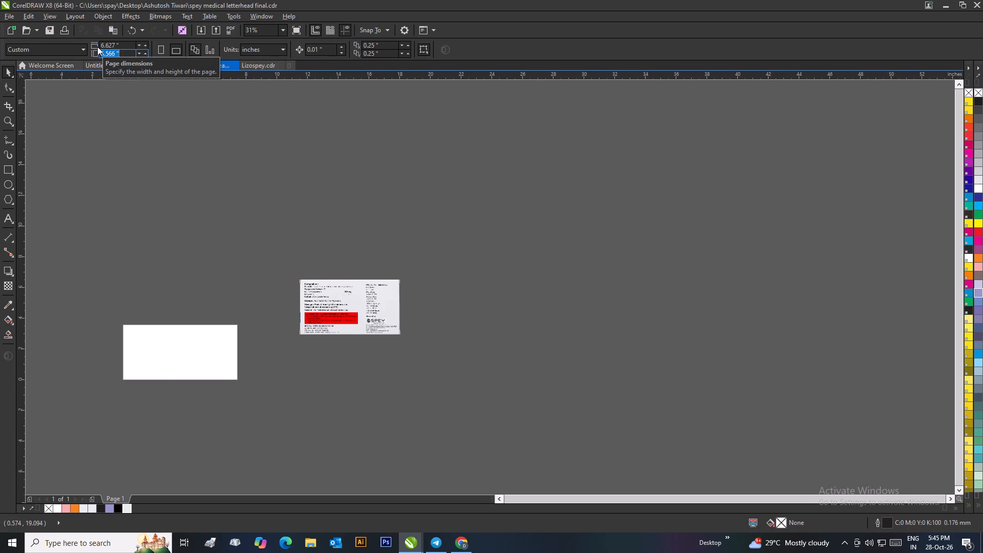
key(BackSpace)
text(3.711)
key(Return)
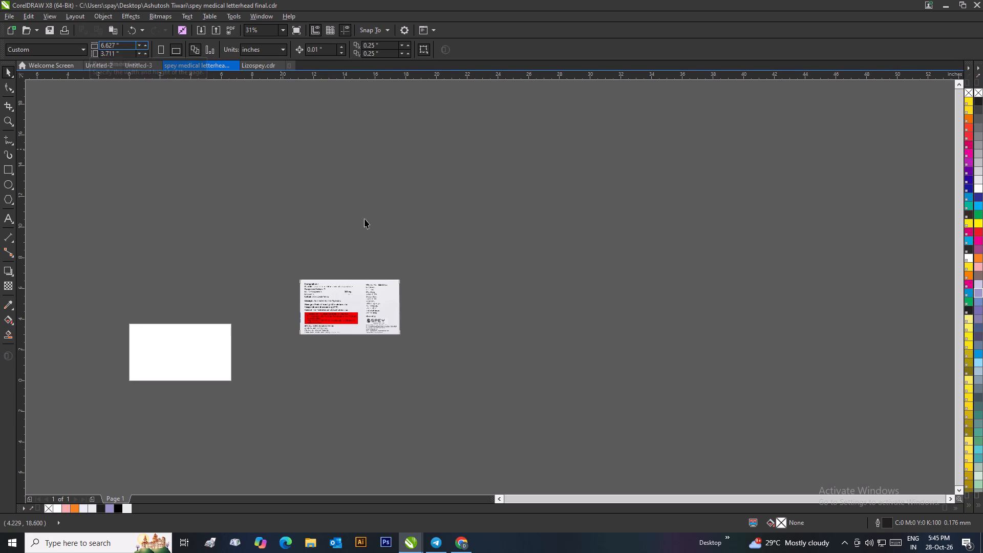
Center the carton back group on the page and check how it fits.
click(369, 303)
key(p)
click(368, 303)
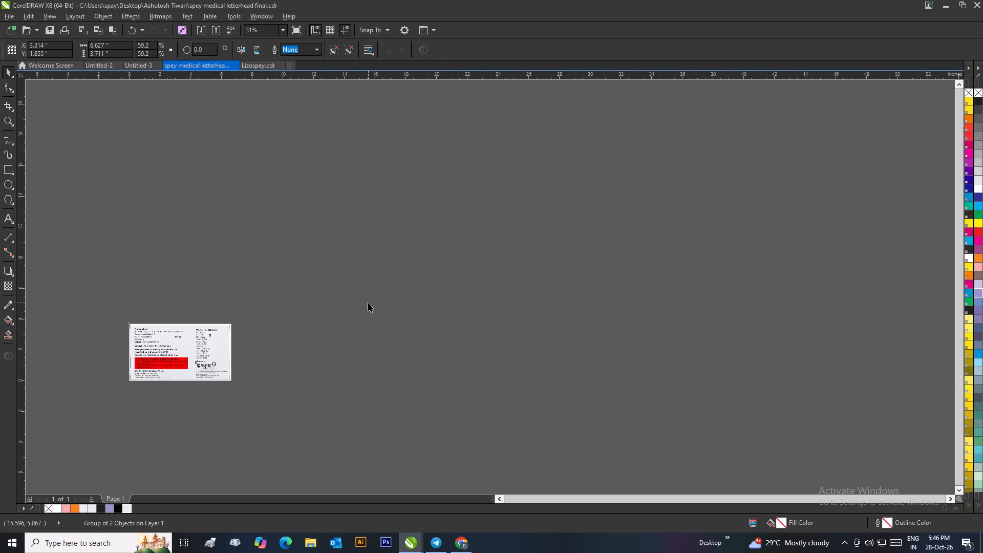
scroll(189, 339, up, 1)
scroll(541, 286, down, 1)
scroll(483, 304, up, 1)
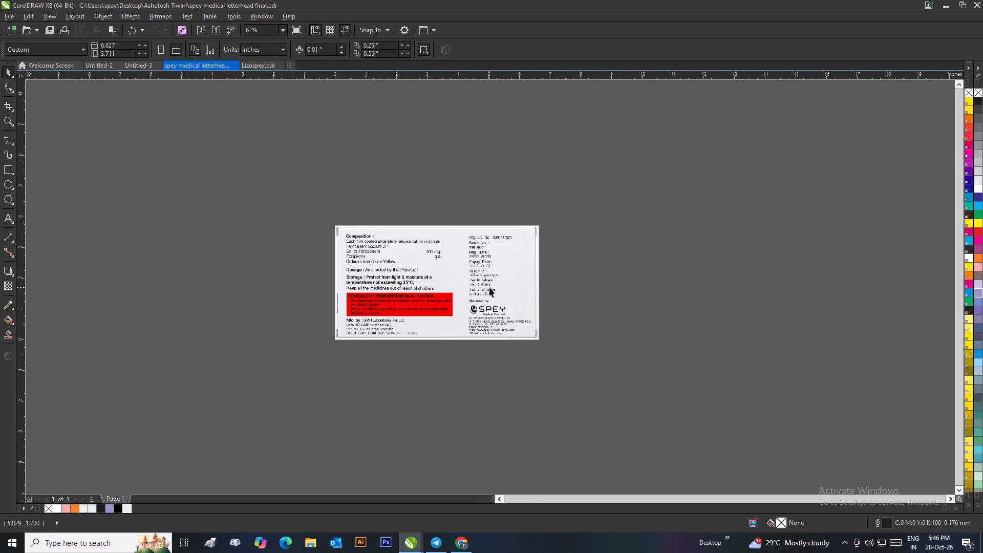
scroll(467, 297, up, 1)
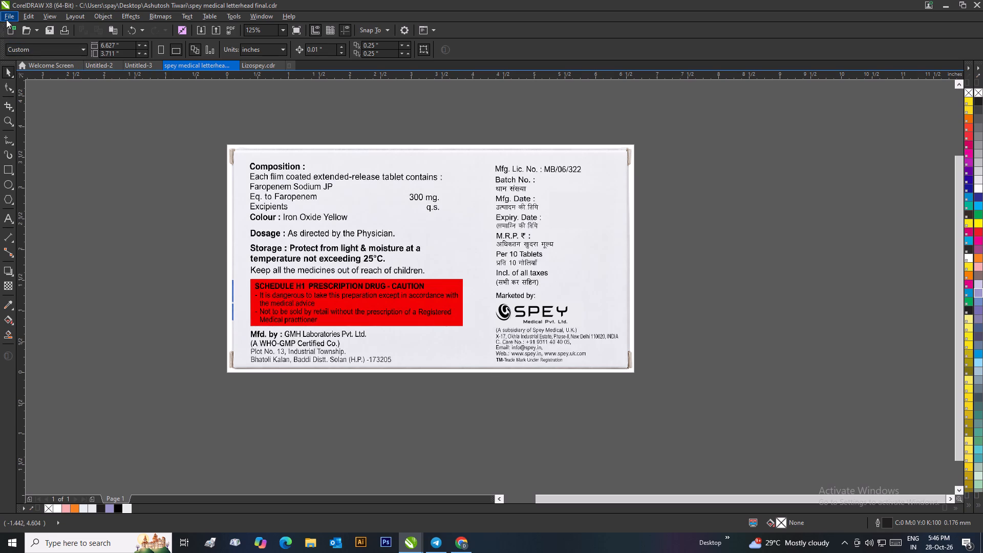
Export the carton back page as a 300 dpi PNG named "speyfaro ER Back" in the current folder.
click(6, 19)
click(40, 187)
key(BackSpace)
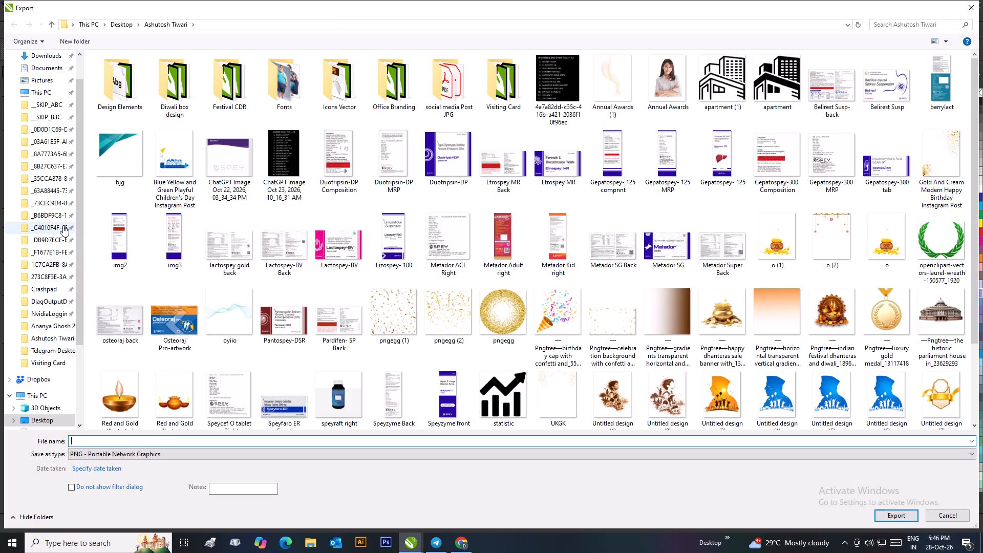
text(speyfaro ER)
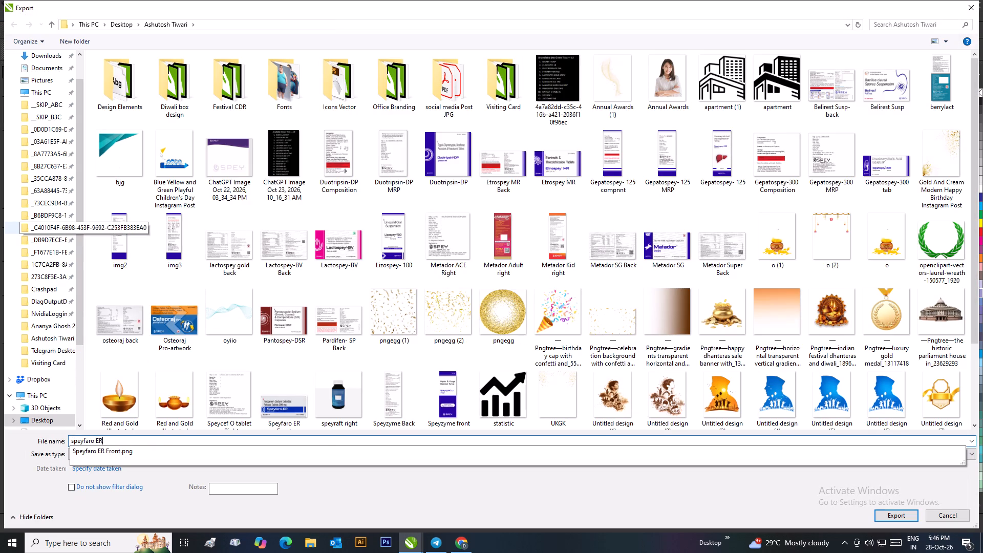
key(space)
text(Back)
click(896, 511)
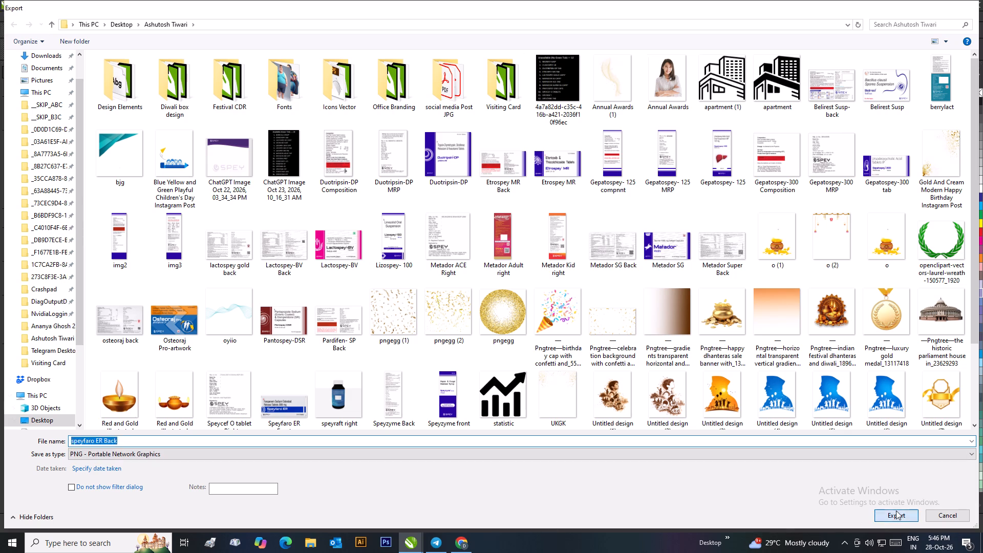
click(661, 363)
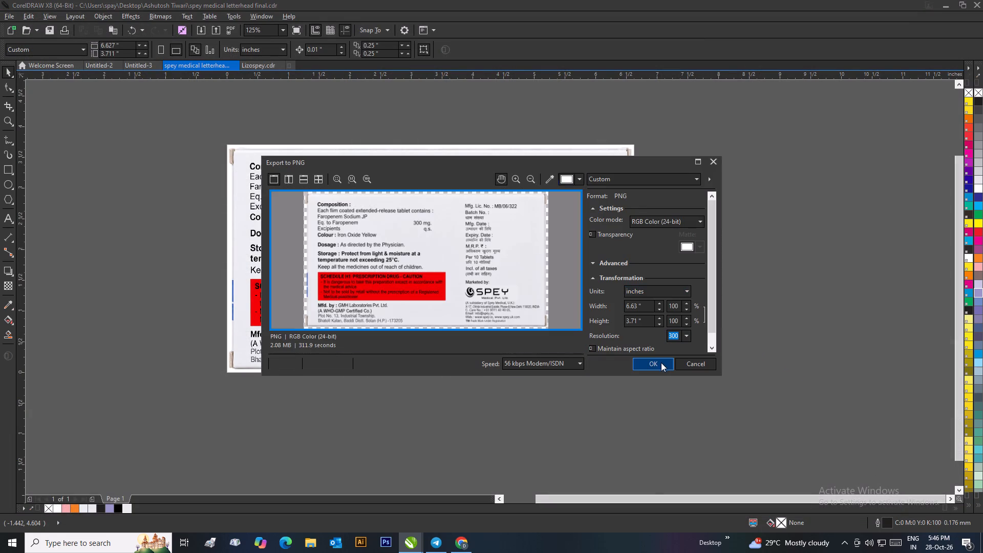
scroll(469, 265, down, 2)
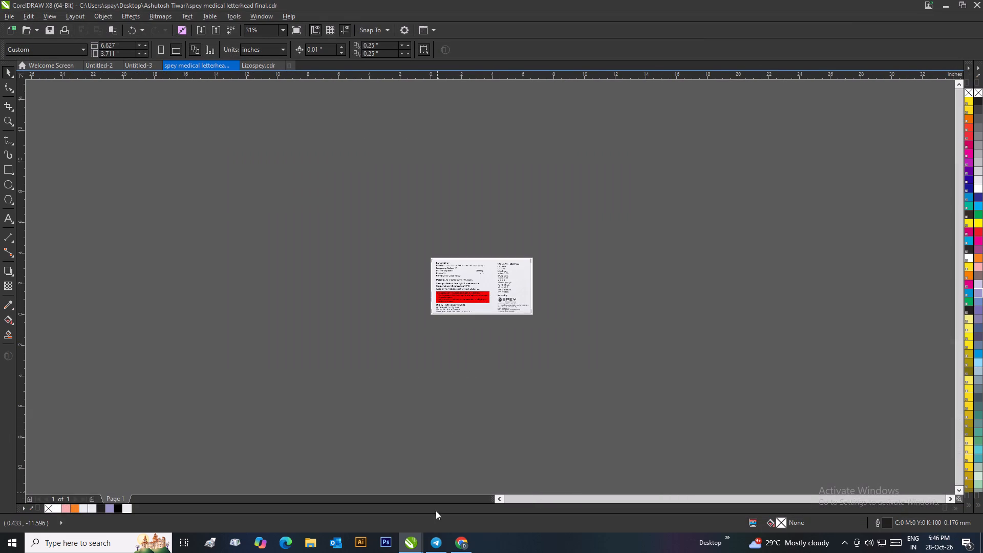
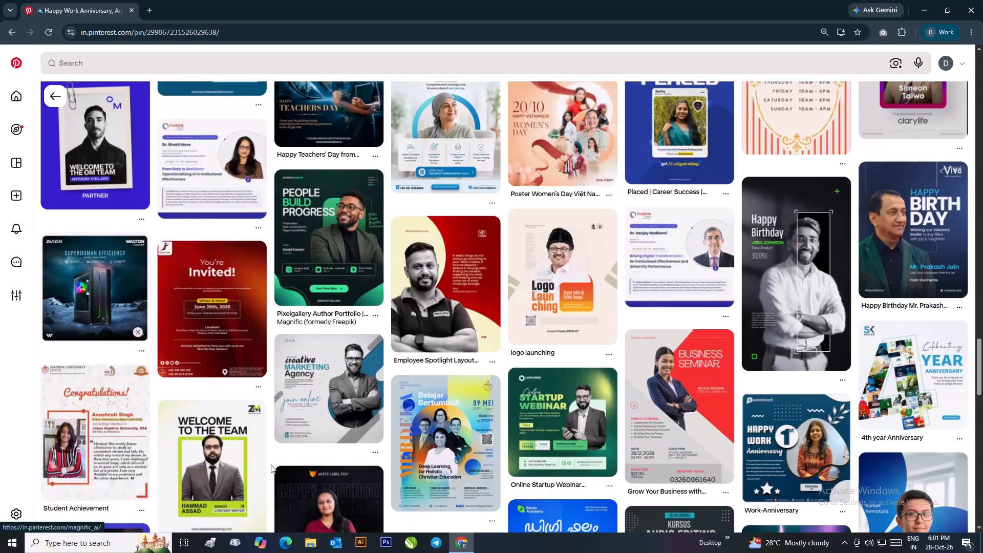
Close the browser window showing the Pinterest pin.
click(972, 6)
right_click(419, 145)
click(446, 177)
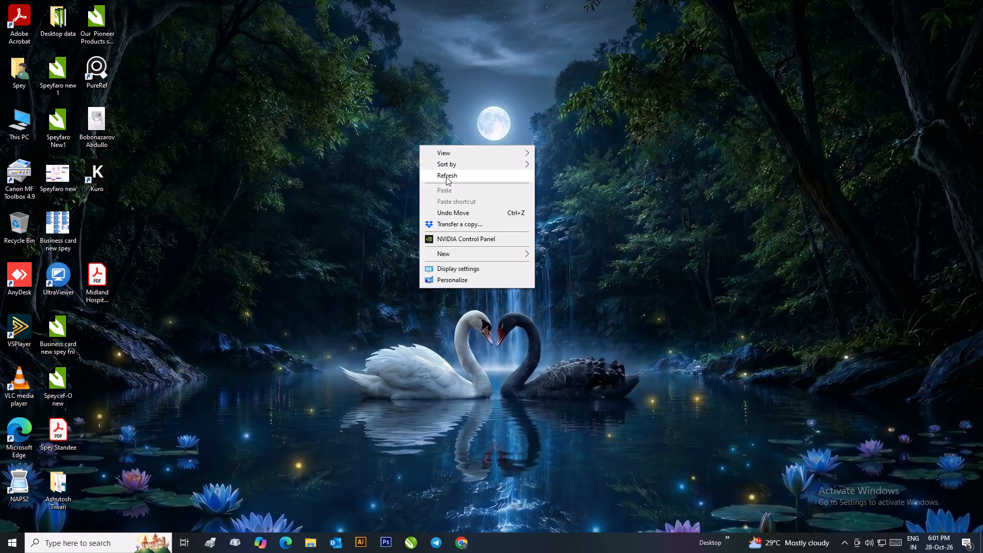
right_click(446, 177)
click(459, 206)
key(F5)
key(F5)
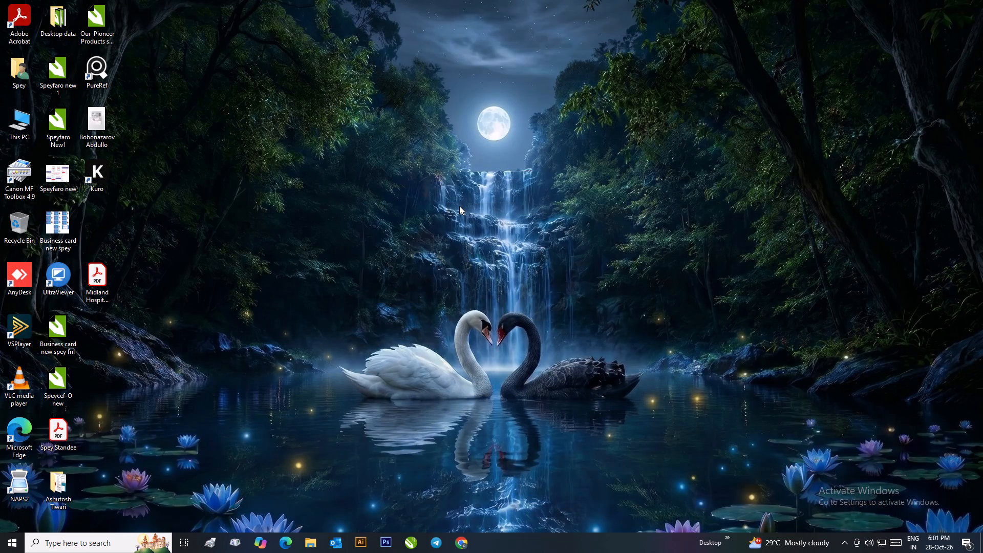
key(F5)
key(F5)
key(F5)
Shut down the computer from the Windows desktop.
key(alt+F4)
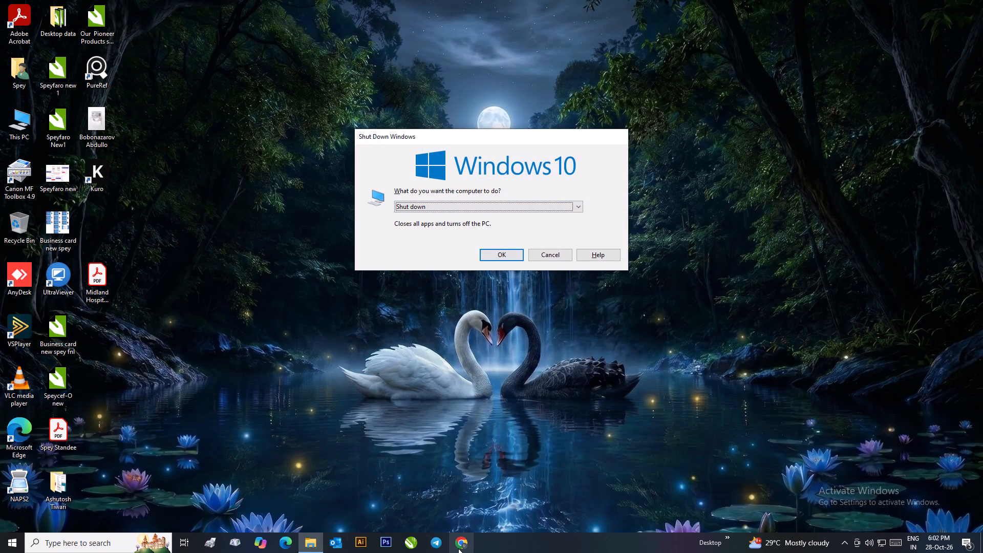
click(495, 256)
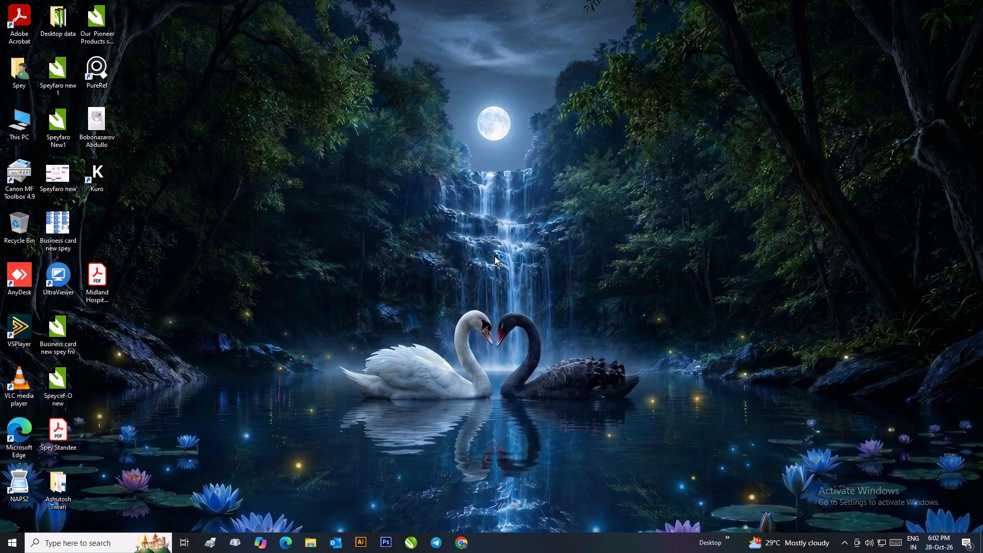